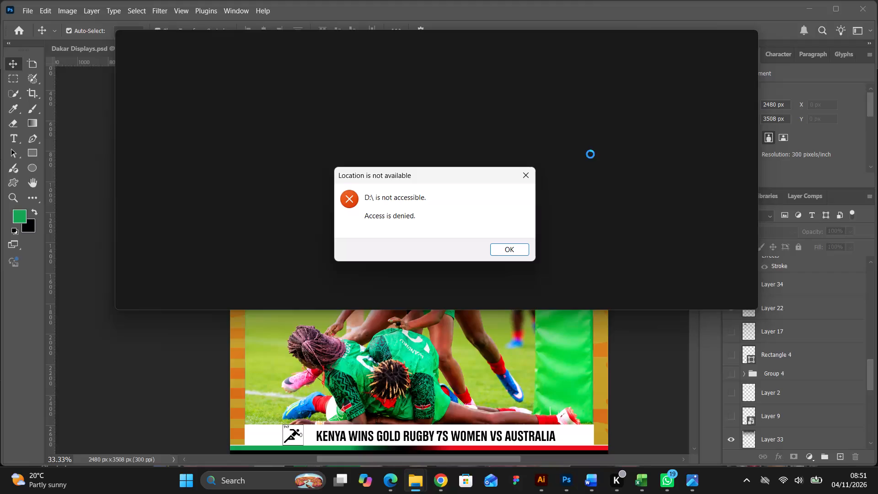
Dismiss the D: drive access error and the WhatsApp notification to clear the view of the Results.psd poster.
left_click(523, 252)
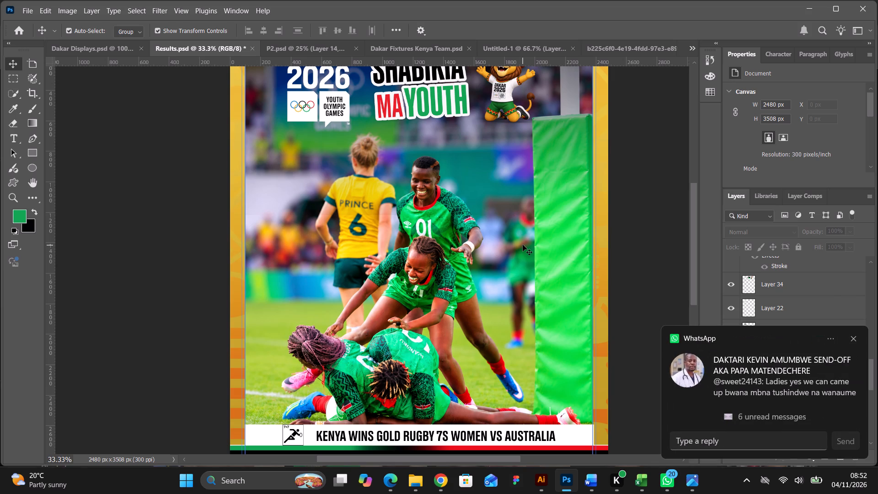
left_click(857, 335)
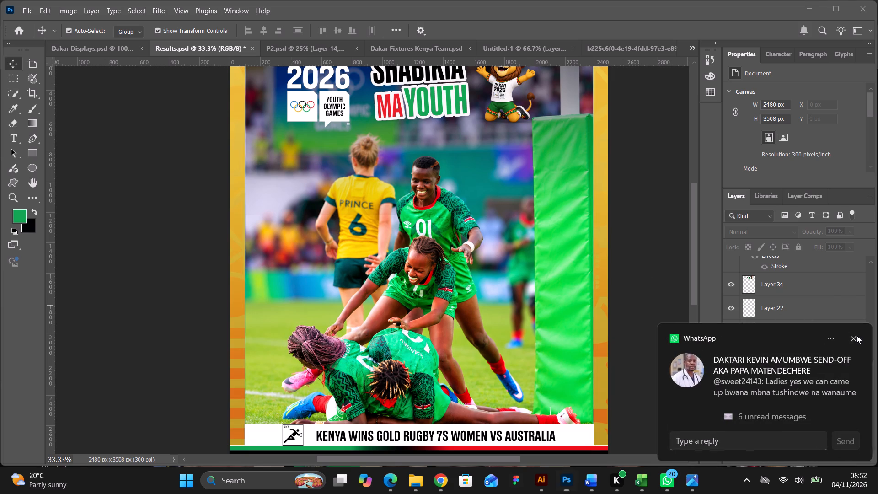
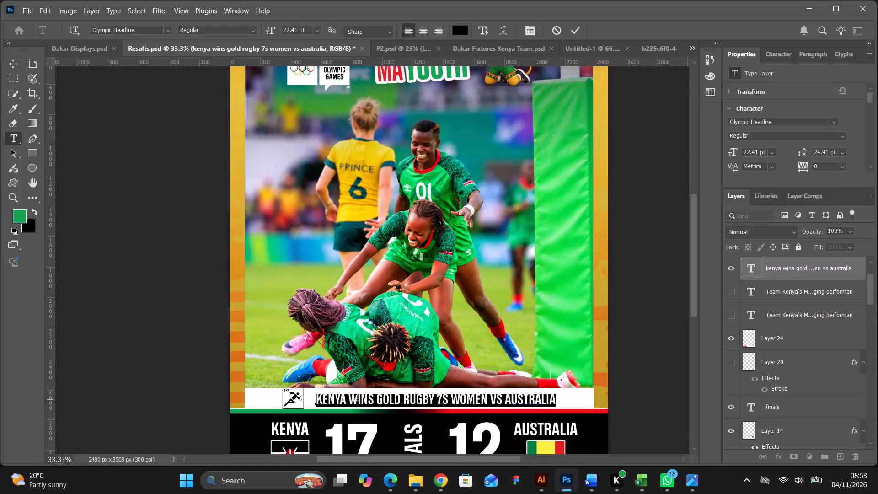
Replace the selected headline text below the photo with "KENYA WINS GOLD IN WOMEN’S RUGBY 7S".
key("ctrl+v")
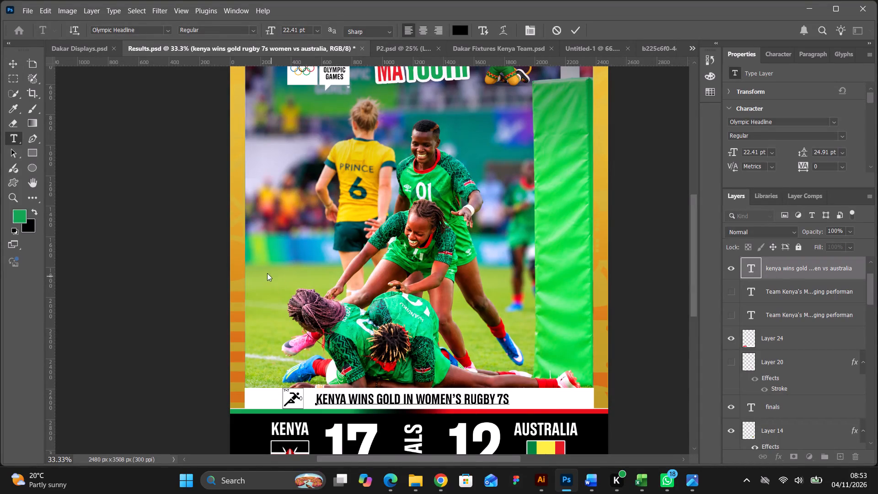
left_click(15, 61)
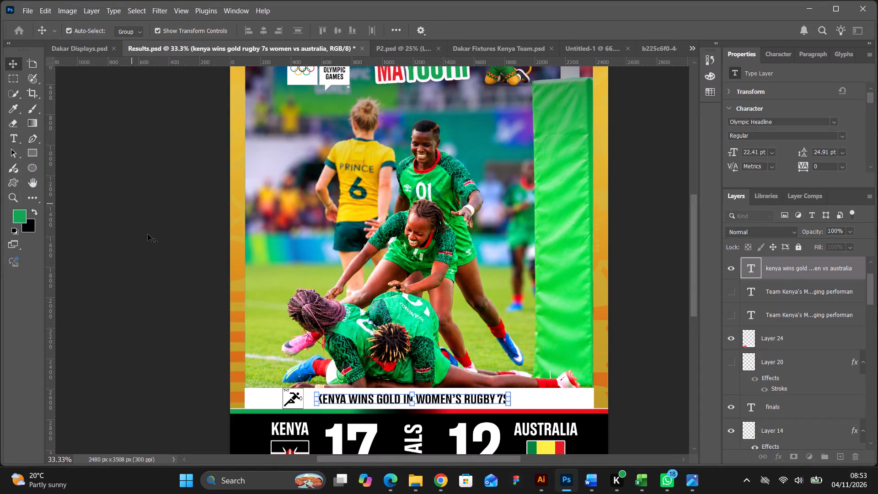
left_click(148, 234)
Scale up the women's rugby 7s headline in the white strip to about 113%, about 1431 px wide.
scroll(148, 235, "down", 14)
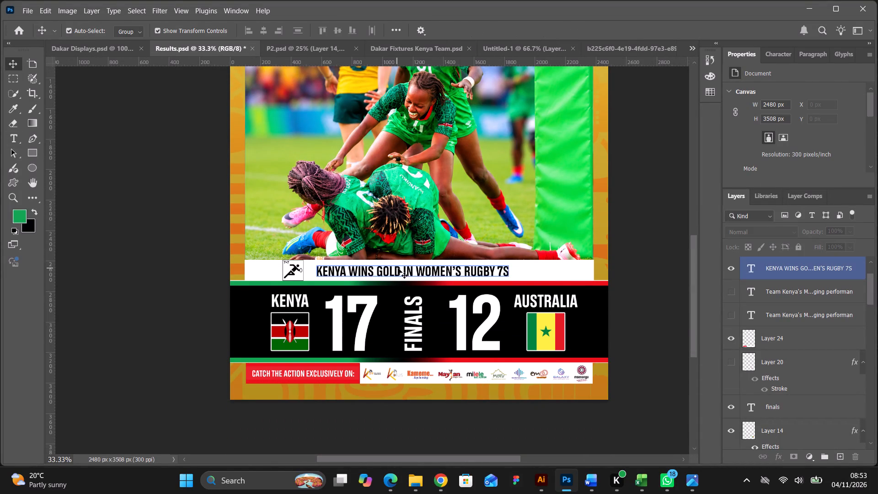
left_click(399, 270)
left_click_drag(509, 272, 539, 271)
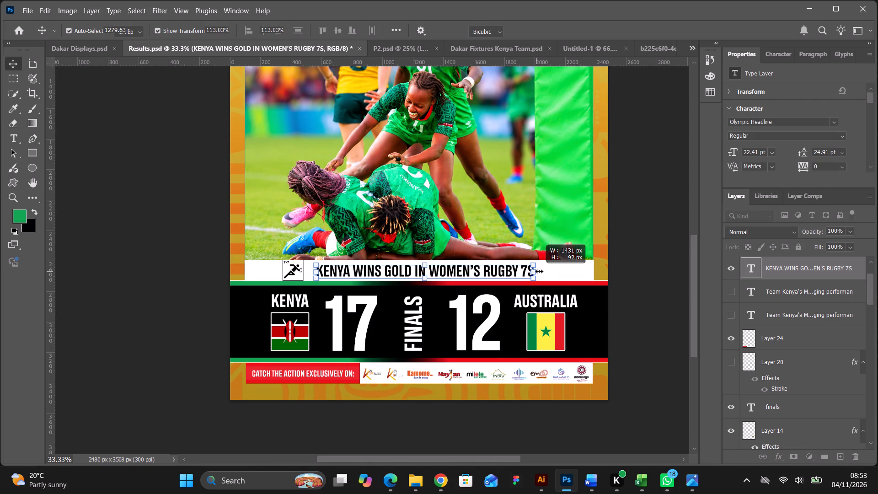
Scale the headline "KENYA WINS GOLD IN WOMEN'S RUGBY 7S" proportionally up to about 1543 px wide.
left_click_drag(539, 271, 547, 272)
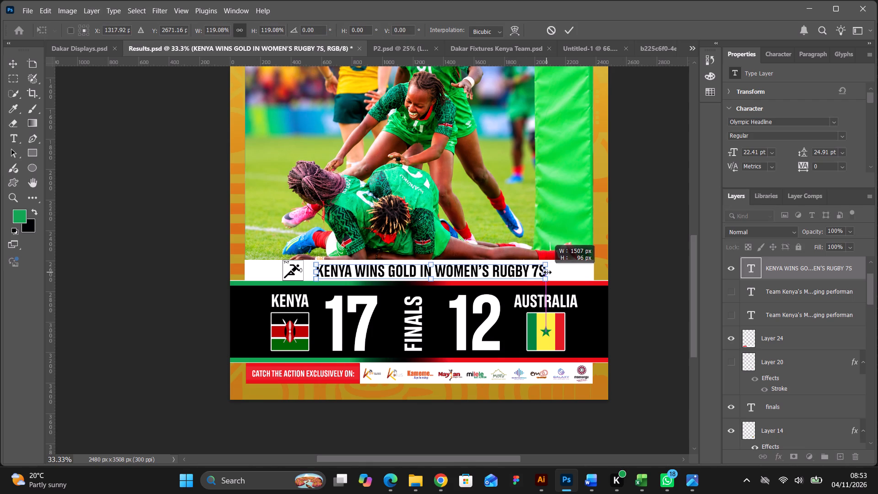
left_click_drag(547, 272, 552, 272)
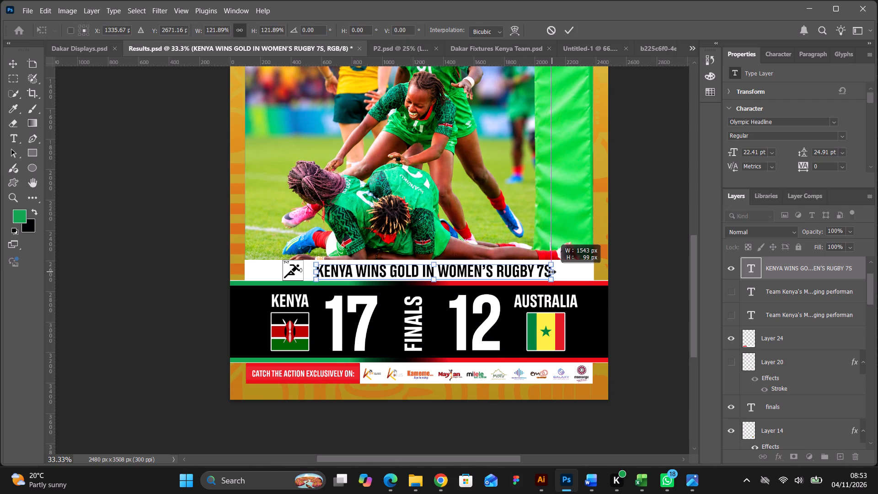
left_click(571, 29)
left_click(650, 213)
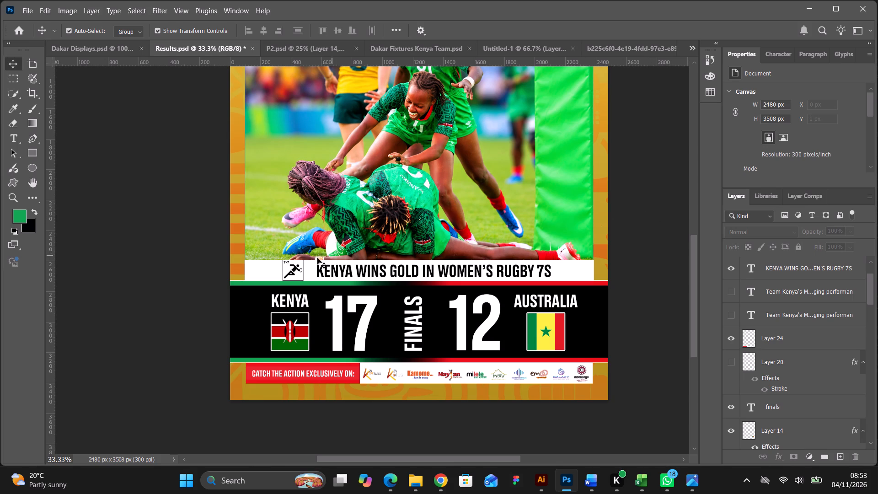
Move the sport pictogram closer to the start of the headline, to about X 386 px on the white strip.
left_click_drag(298, 269, 306, 269)
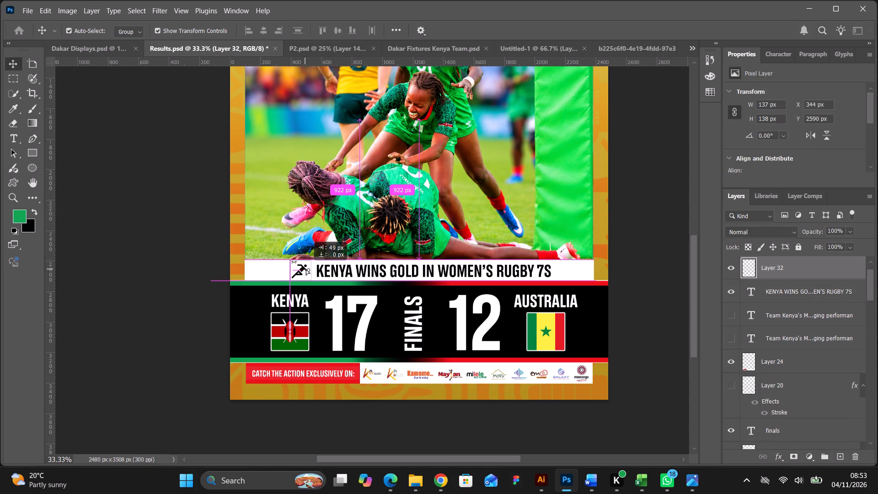
left_click_drag(306, 269, 307, 269)
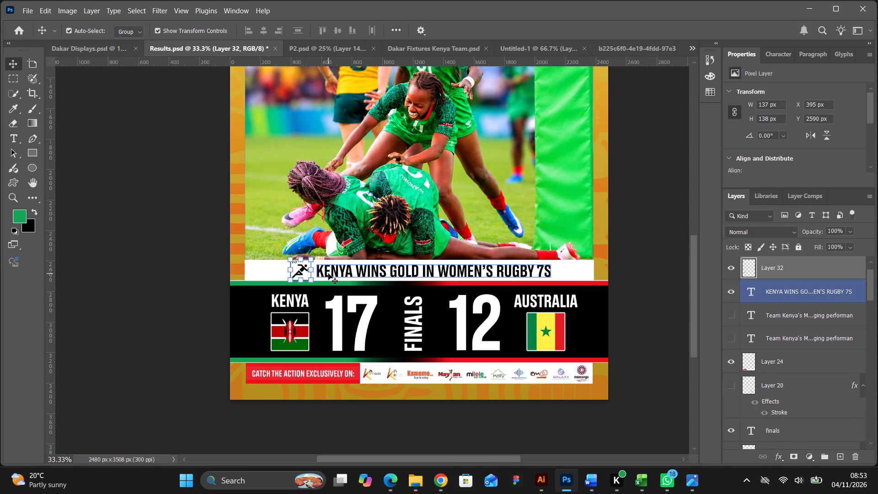
key("Left")
key("Left")
key("Left")
Merge the pictogram and the headline text into a single layer.
left_click(335, 270, "shift")
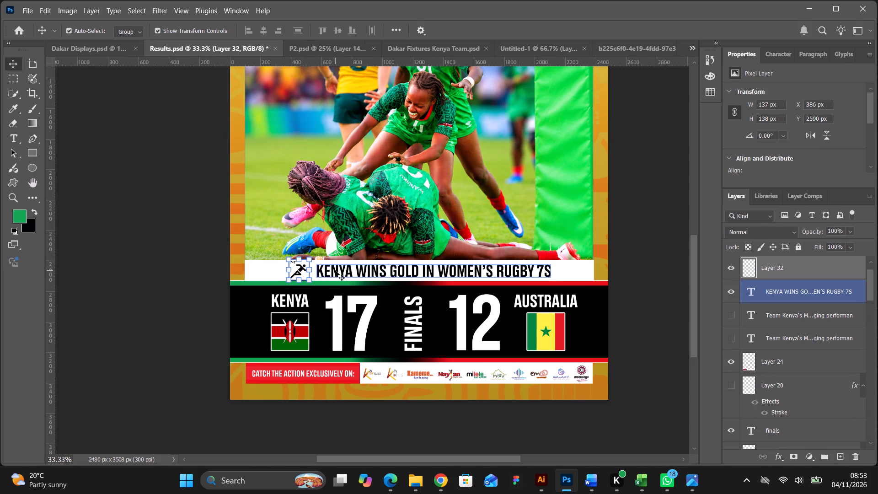
key("ctrl+e")
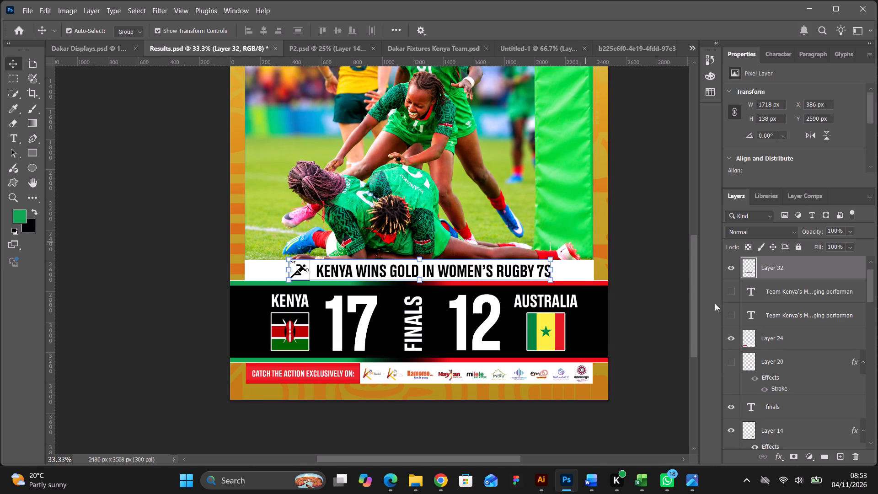
Align the merged headline and the sponsor logo strip on their horizontal centres.
left_click(566, 372, "ctrl")
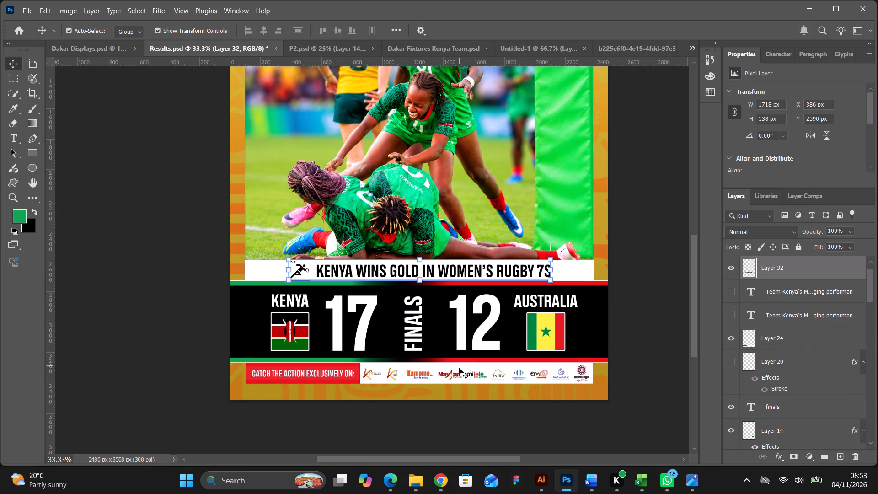
left_click(459, 376)
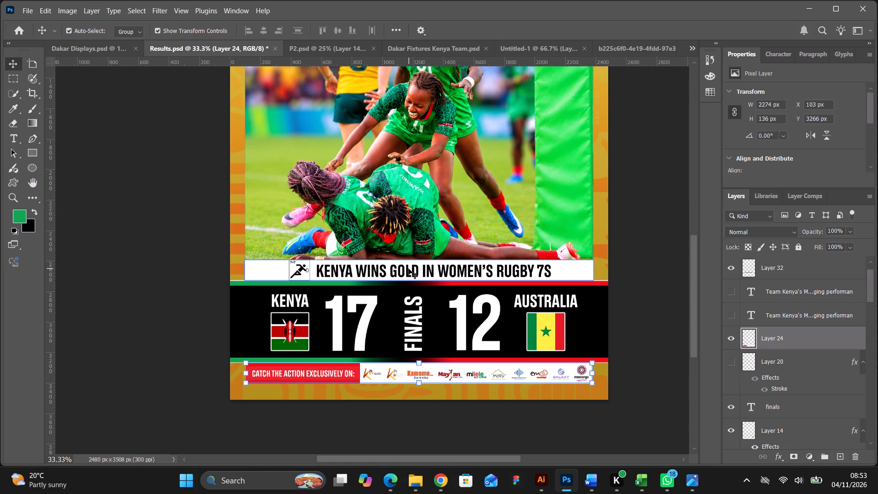
left_click(407, 269, "shift")
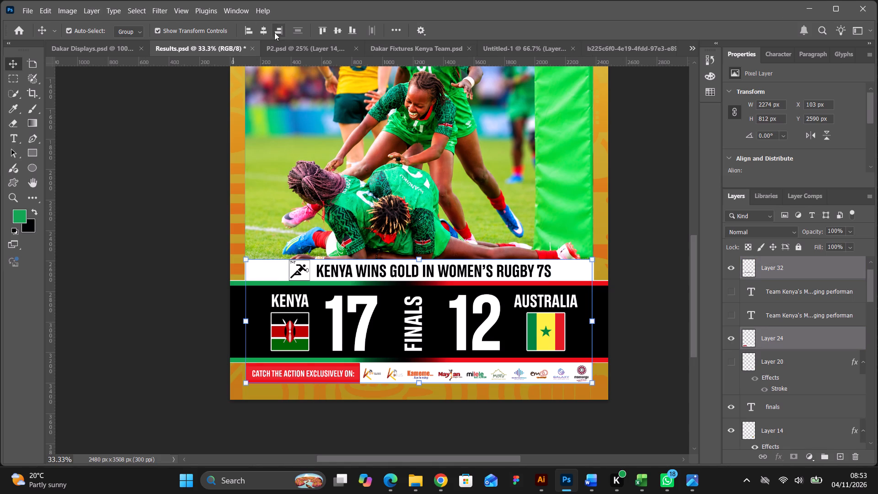
left_click(266, 29)
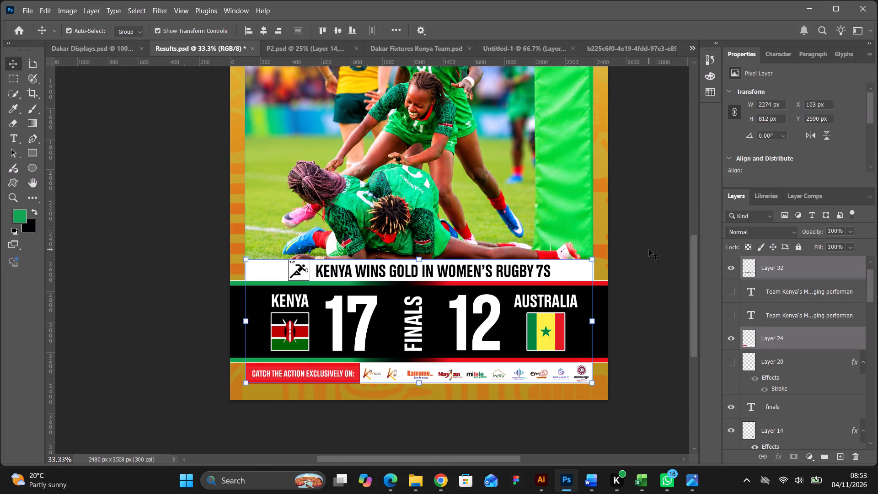
left_click(649, 250)
Review the poster from the results band up to the Dakar 2026 and Shabikia Ma Youth header.
scroll(648, 237, "up", 4)
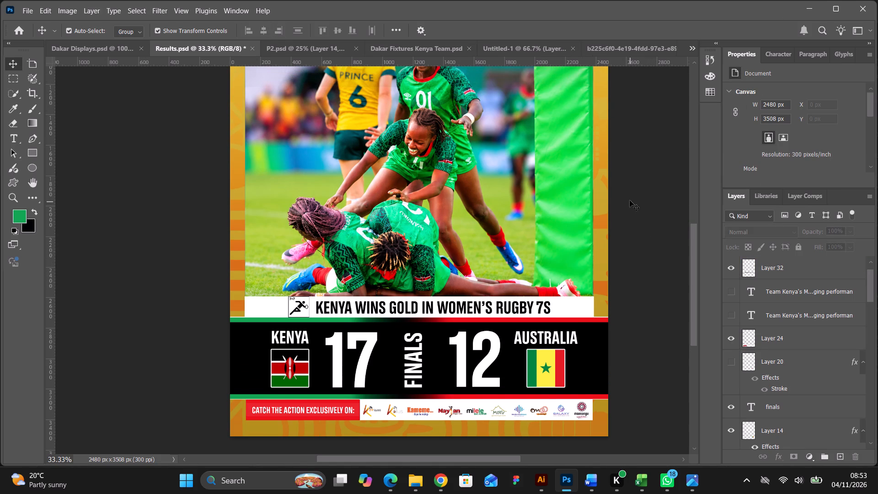
scroll(605, 178, "up", 2)
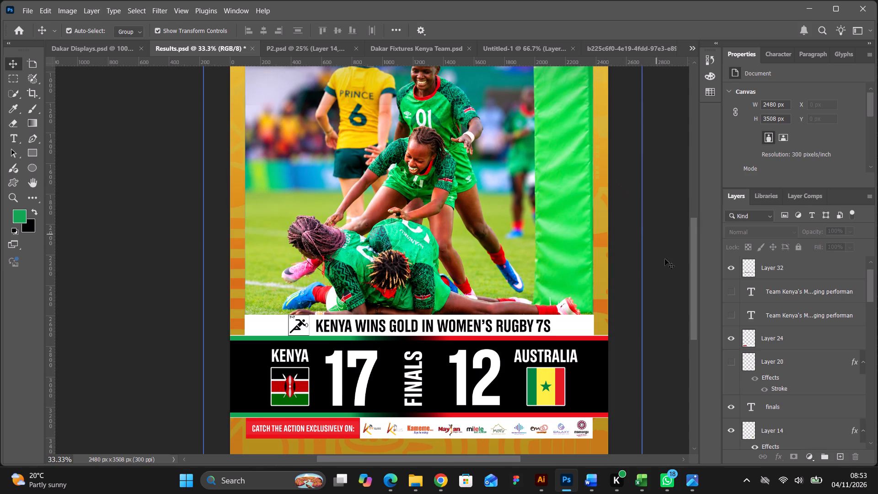
left_click(676, 294)
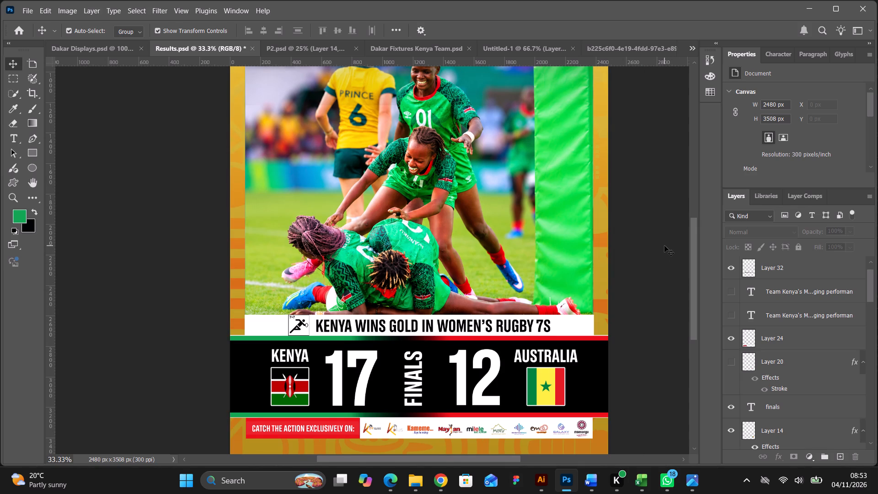
scroll(584, 188, "up", 14)
scroll(579, 183, "up", 7)
scroll(385, 146, "down", 4)
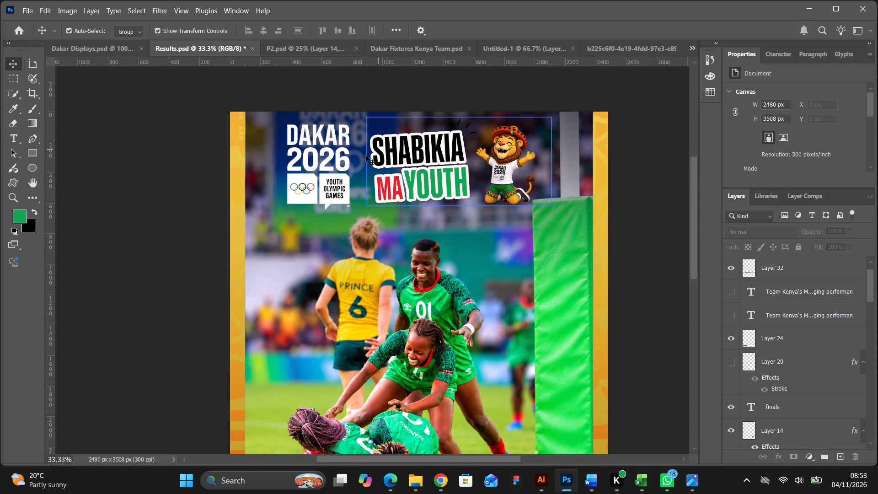
scroll(366, 155, "down", 1)
scroll(254, 154, "up", 6)
left_click(196, 152)
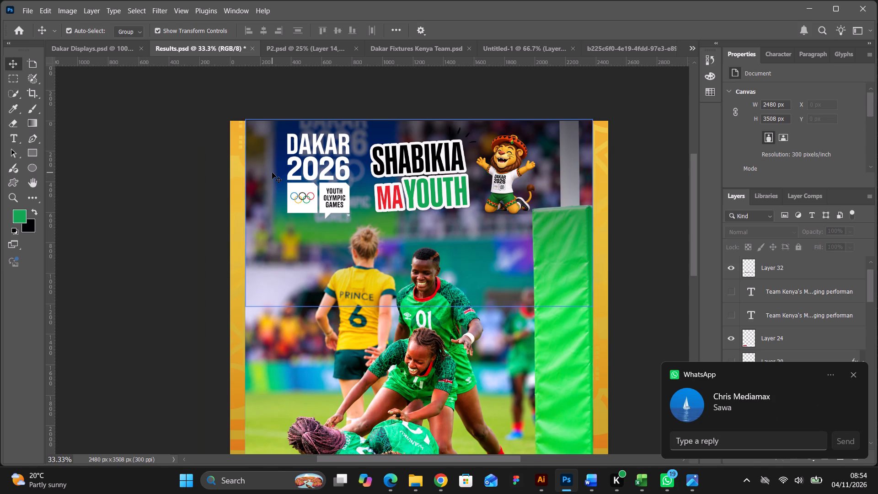
Export the poster as a PNG with transparency at 100% scale, 2480 x 3508 px.
left_click(29, 14)
left_click(190, 193)
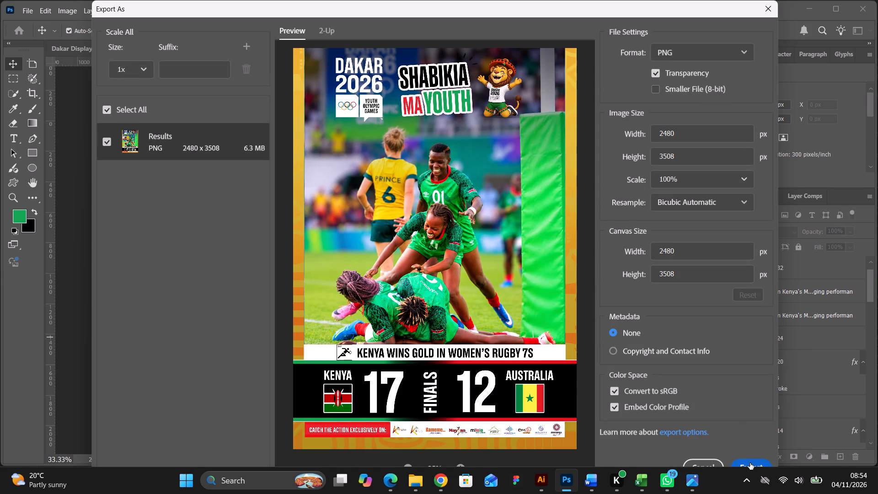
left_click(750, 463)
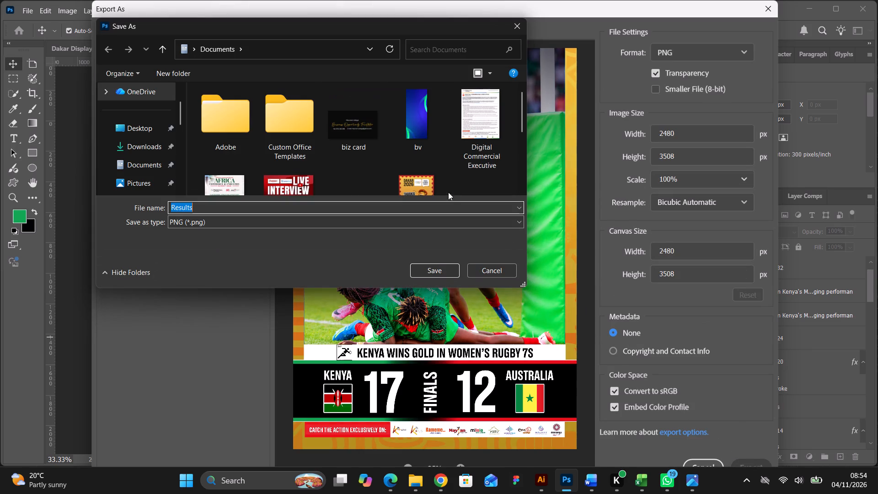
Browse the save locations for the exported Results PNG and choose Local Disk (D:).
scroll(446, 183, "down", 4)
scroll(392, 161, "up", 5)
scroll(392, 160, "down", 3)
scroll(368, 148, "up", 4)
scroll(359, 134, "down", 3)
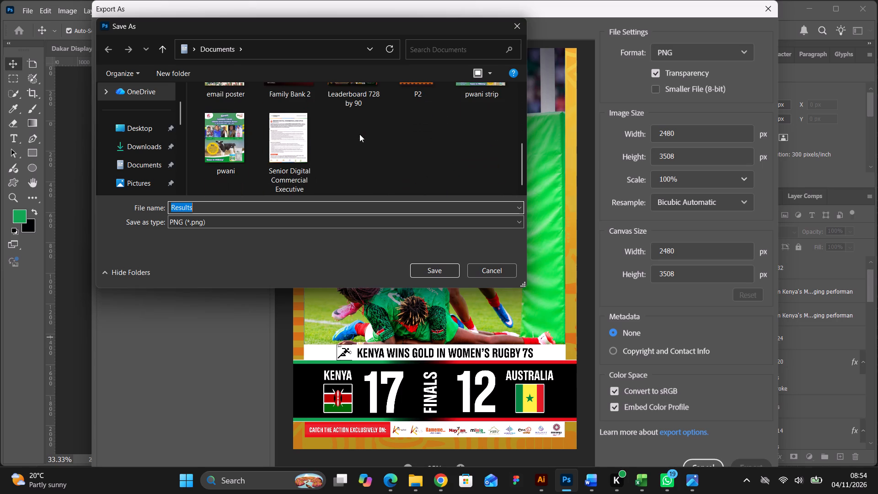
scroll(359, 134, "down", 4)
scroll(152, 125, "down", 3)
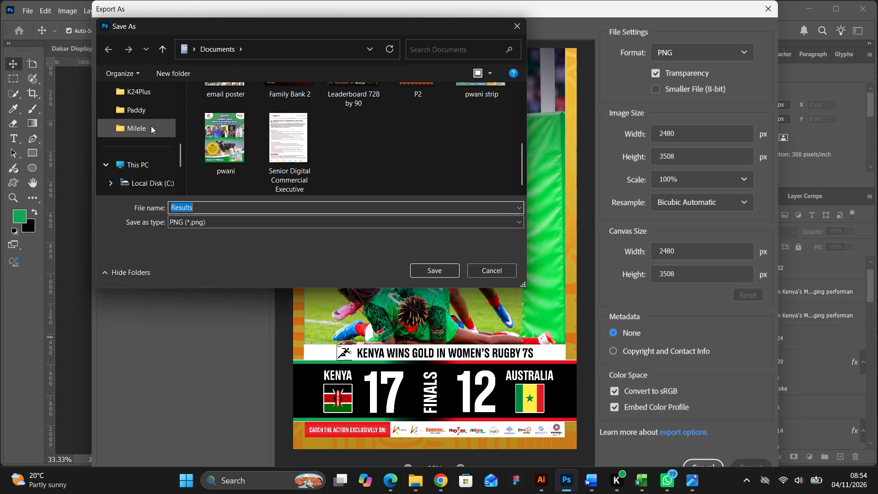
scroll(155, 155, "down", 1)
left_click(159, 166)
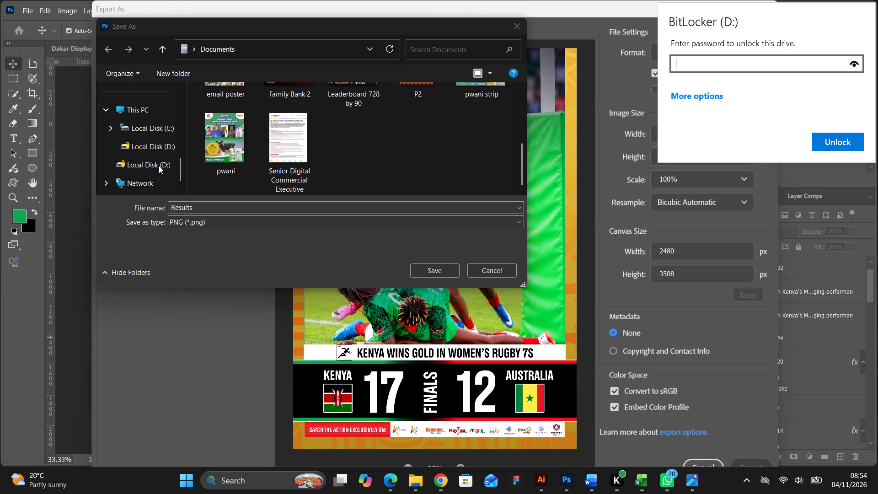
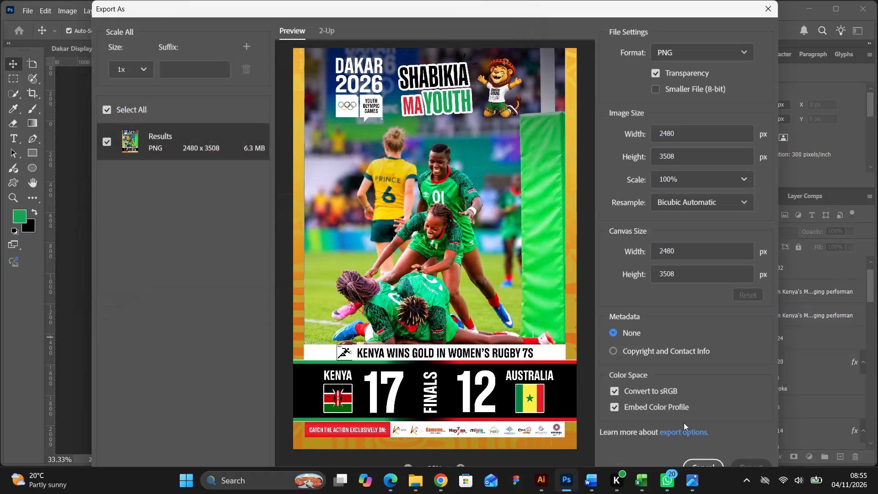
Close the PNG export settings without exporting and return to the results poster.
left_click(699, 459)
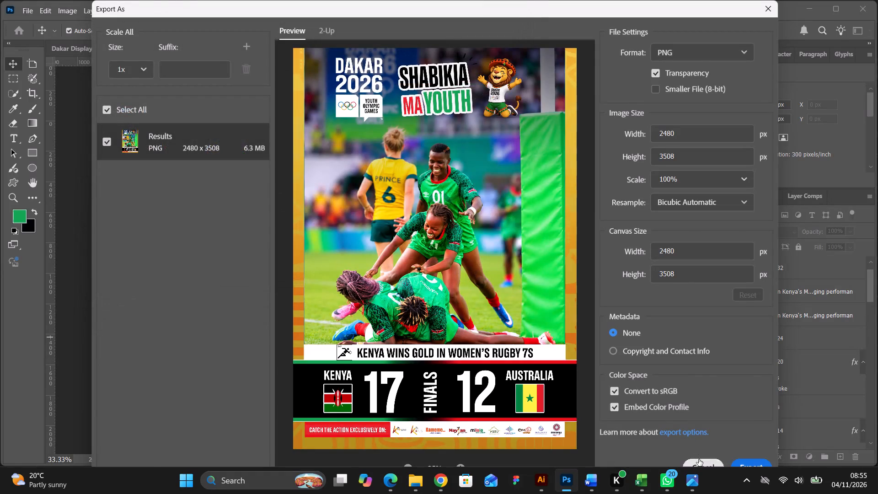
Nudge the KENYA label, the Kenyan flag and the score 17 together three small increments to the left in the results band.
scroll(536, 277, "down", 20)
scroll(536, 277, "down", 5)
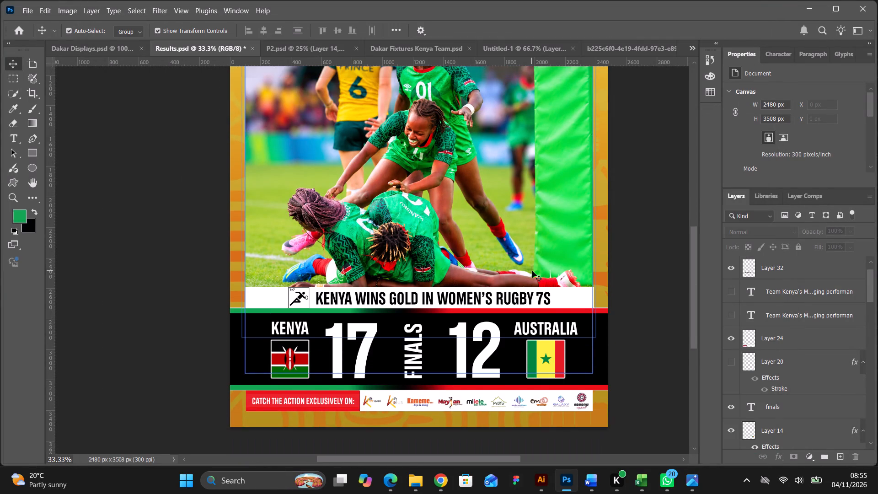
scroll(532, 271, "down", 4)
left_click(634, 338)
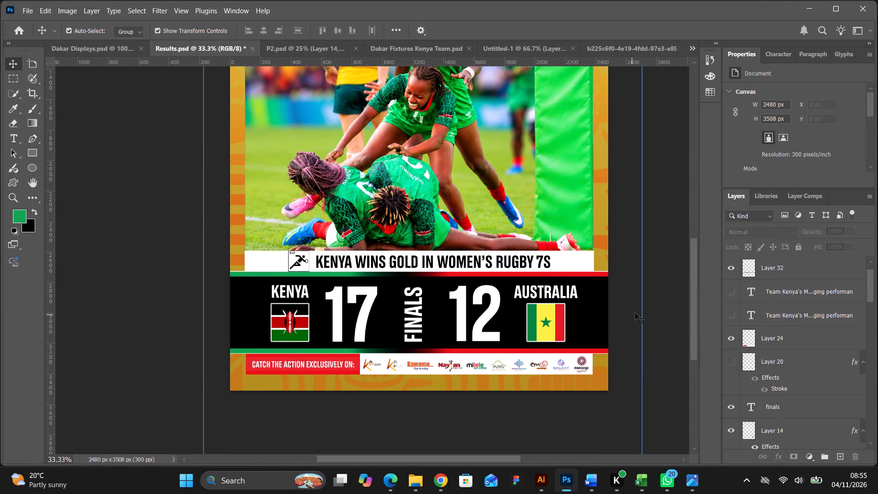
left_click(642, 300)
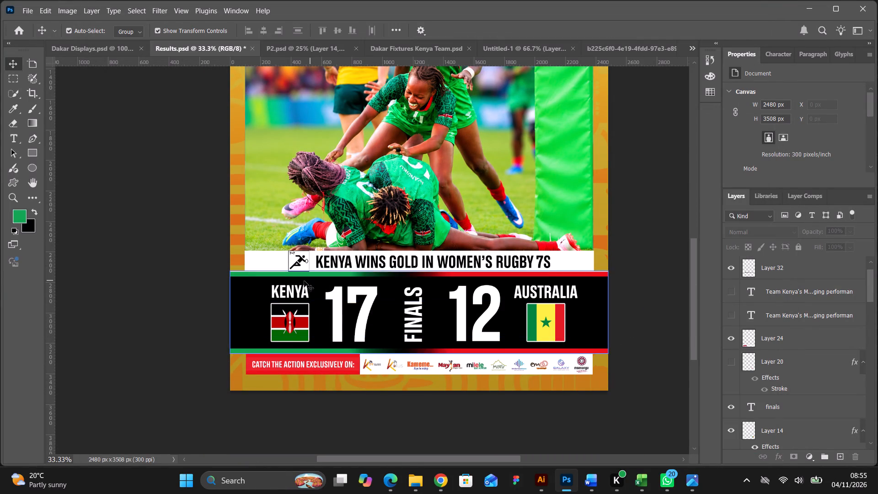
left_click(295, 290)
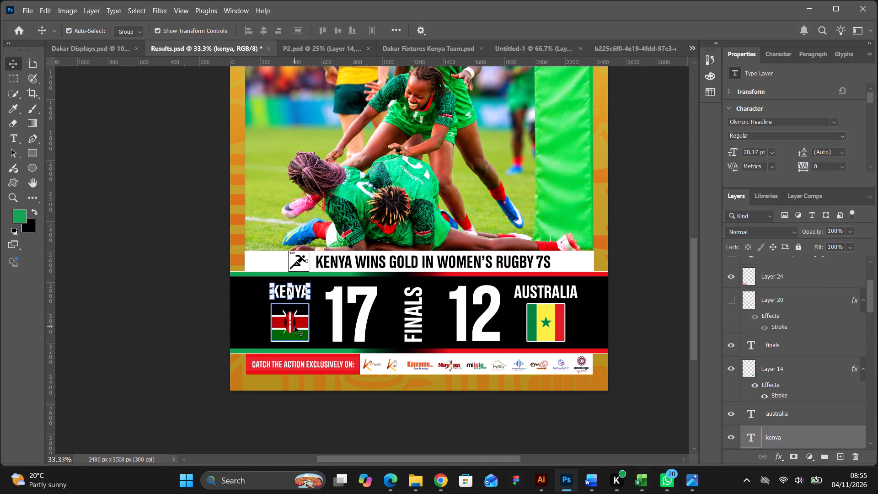
left_click(294, 327, "shift")
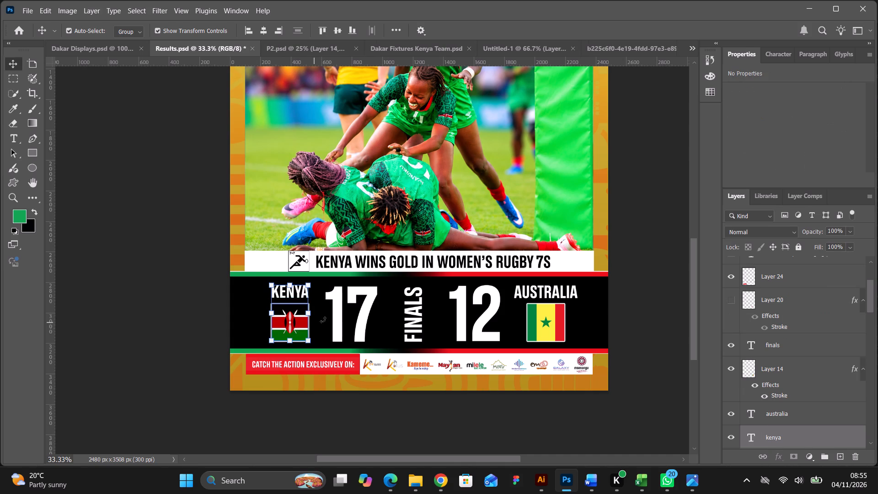
left_click(357, 297, "shift")
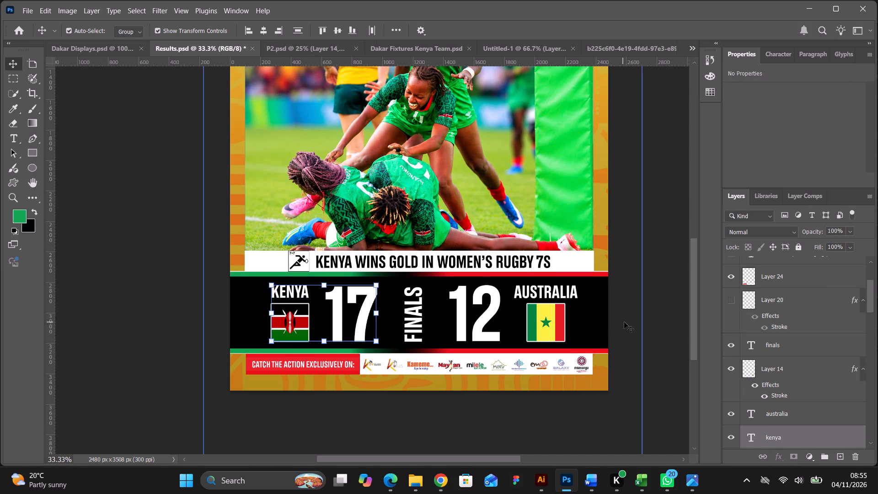
key("Left")
key("Left")
key("Left")
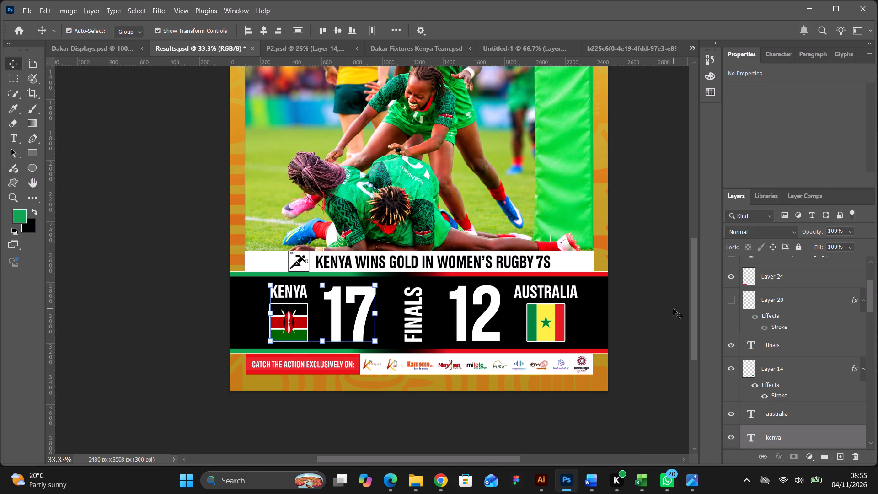
left_click(673, 309)
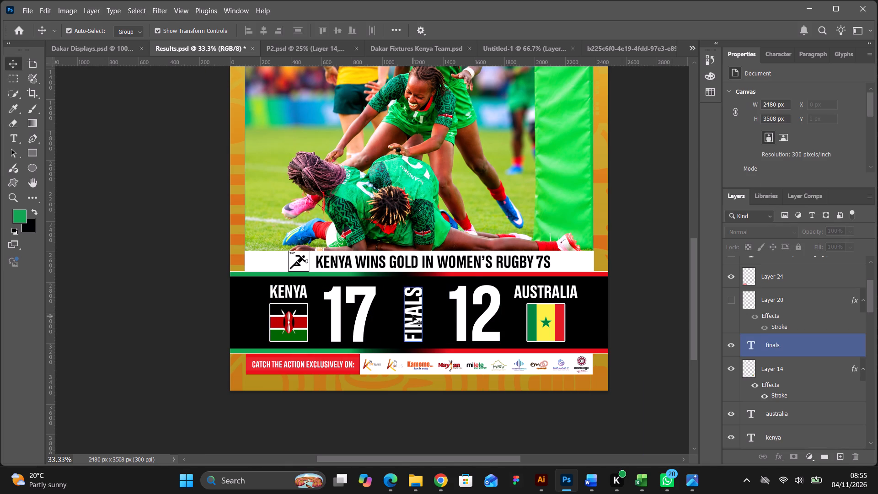
Nudge the vertical FINALS text two small increments to the left between the two scores.
left_click(412, 316)
key("Left")
key("Left")
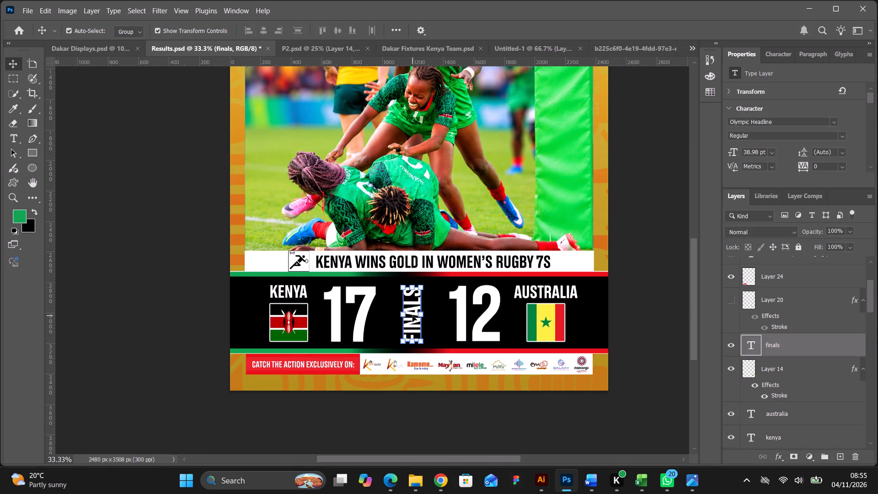
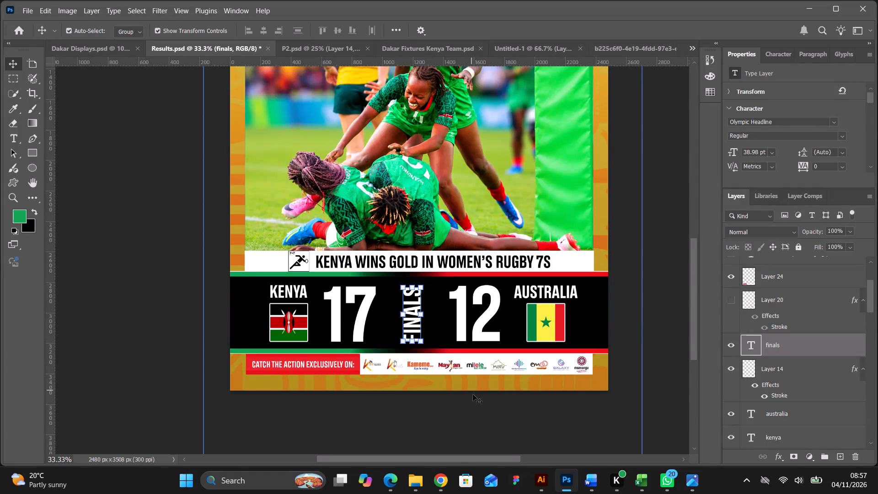
Deselect the FINALS text and examine the spacing of the results band and the sponsor strip beneath it.
left_click(466, 413)
scroll(467, 407, "down", 18)
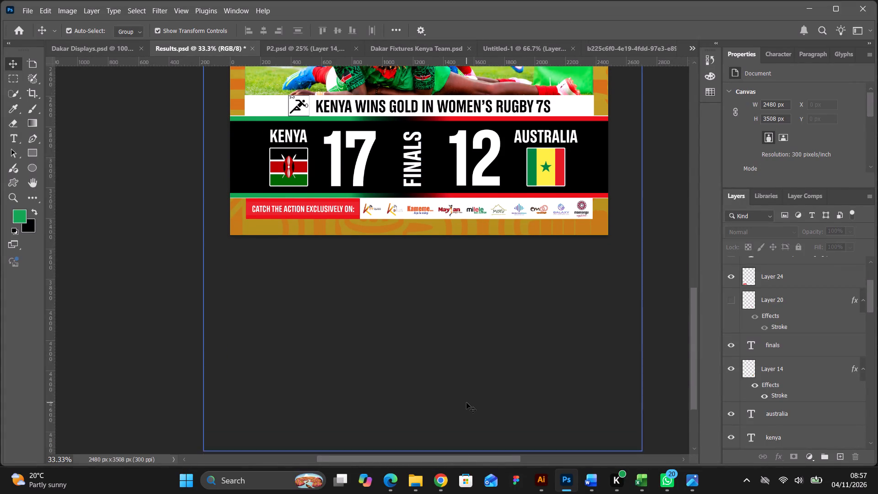
scroll(466, 403, "down", 5)
scroll(466, 403, "up", 15)
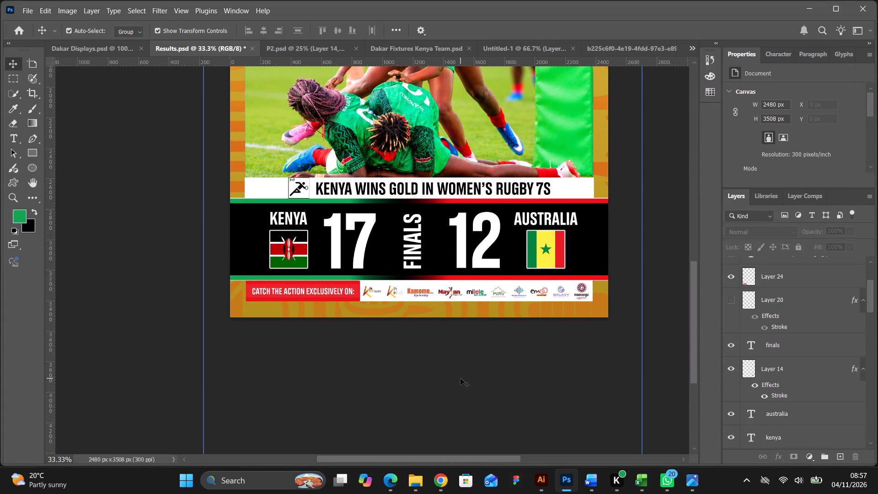
scroll(460, 378, "up", 2)
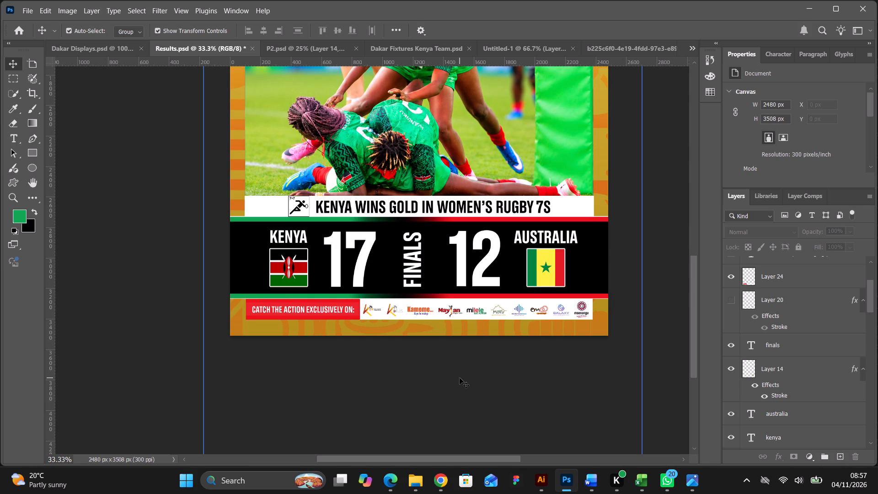
scroll(454, 375, "down", 20)
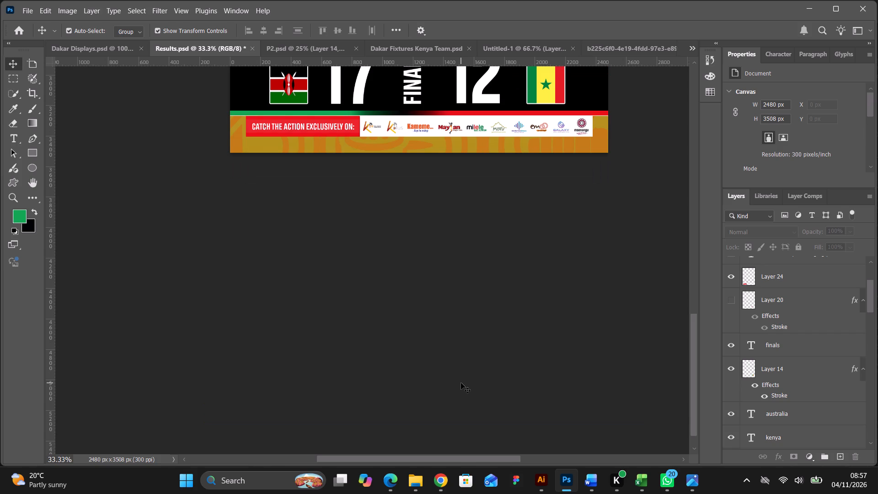
scroll(461, 383, "up", 11)
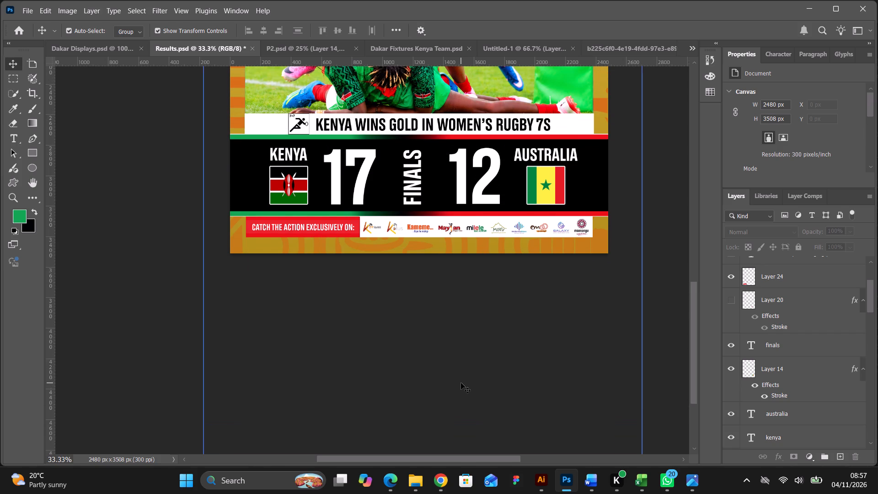
scroll(461, 383, "up", 9)
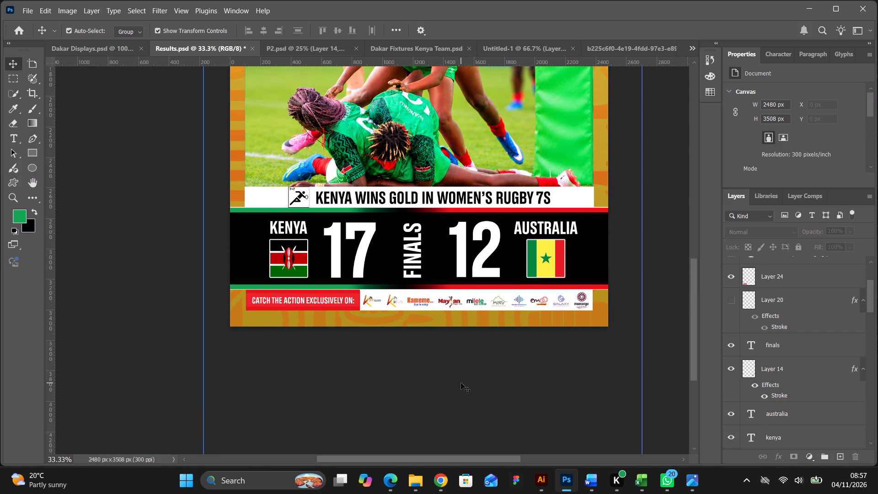
scroll(461, 383, "up", 1)
Switch to the Chrome browser showing the YouTube home page.
left_click(445, 478)
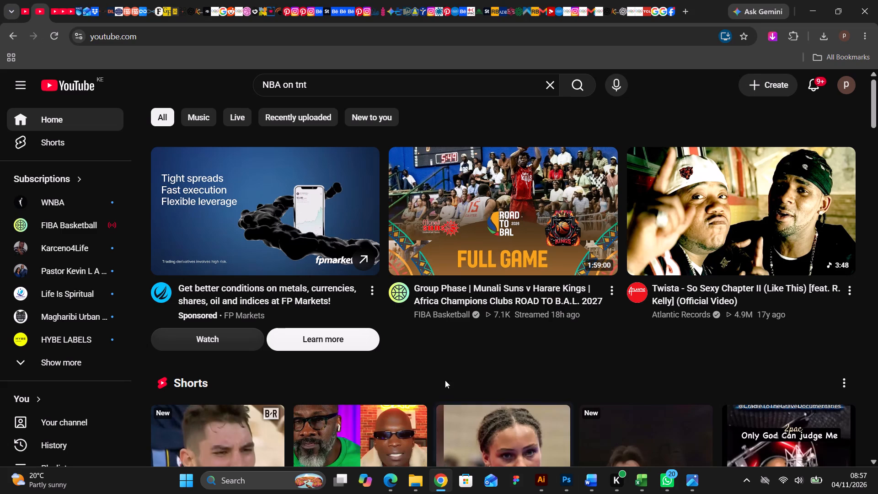
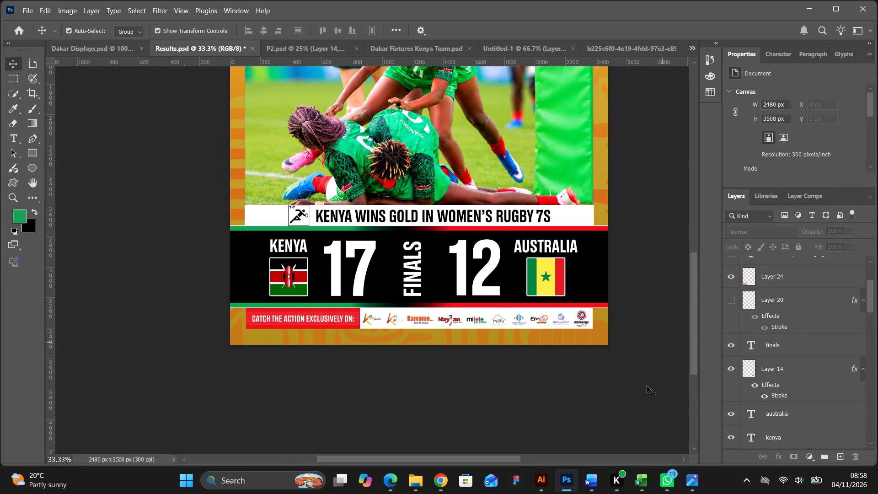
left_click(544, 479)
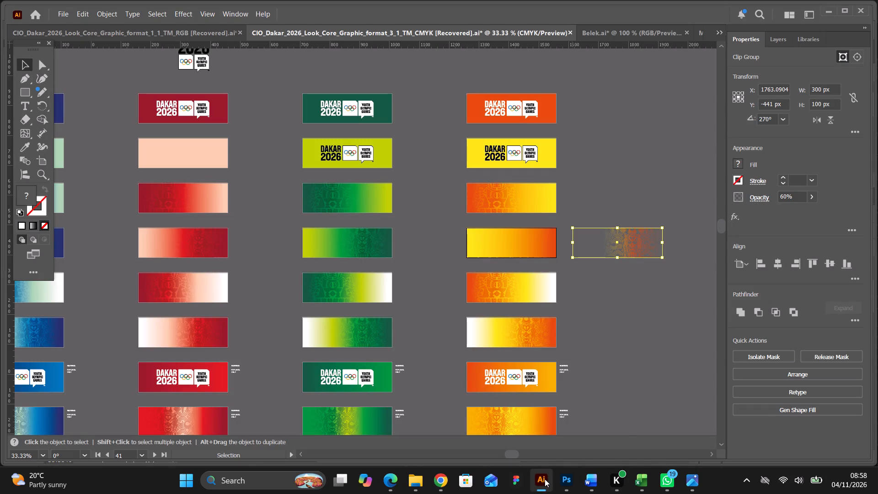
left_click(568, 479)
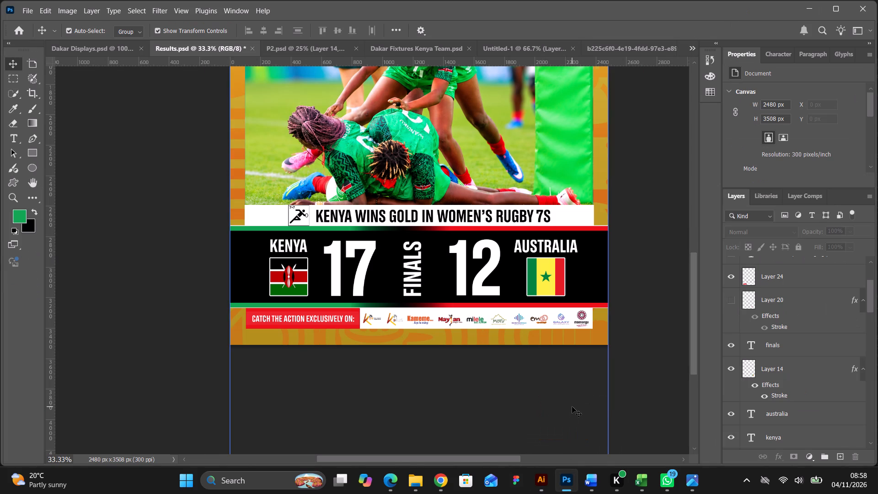
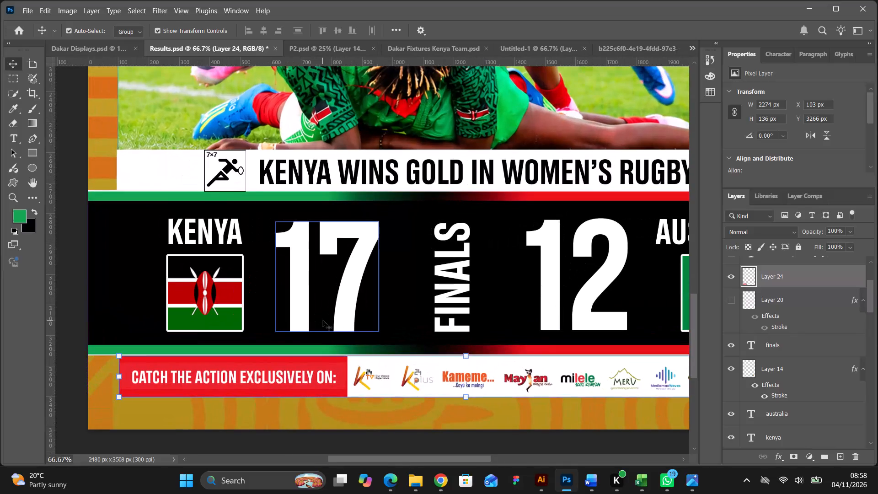
Cover the "CATCH THE ACTION EXCLUSIVELY ON:" wording on Layer 24 with a rectangular fill of the box's red, #ea1019, at 100% opacity.
scroll(197, 227, "down", 6)
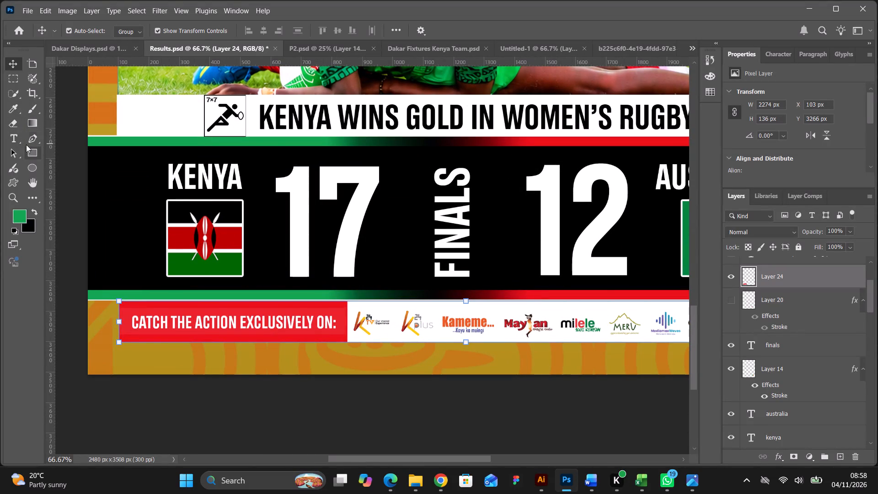
left_click(13, 111)
left_click(128, 307)
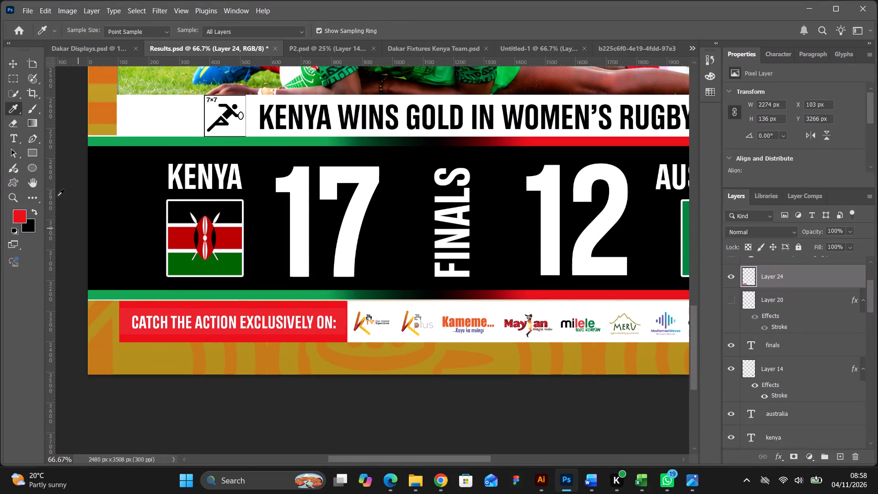
left_click(16, 79)
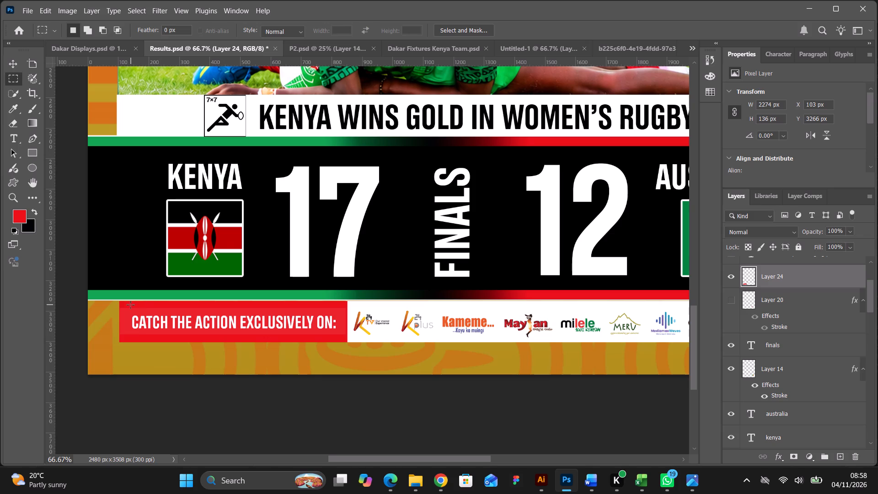
left_click_drag(127, 307, 337, 336)
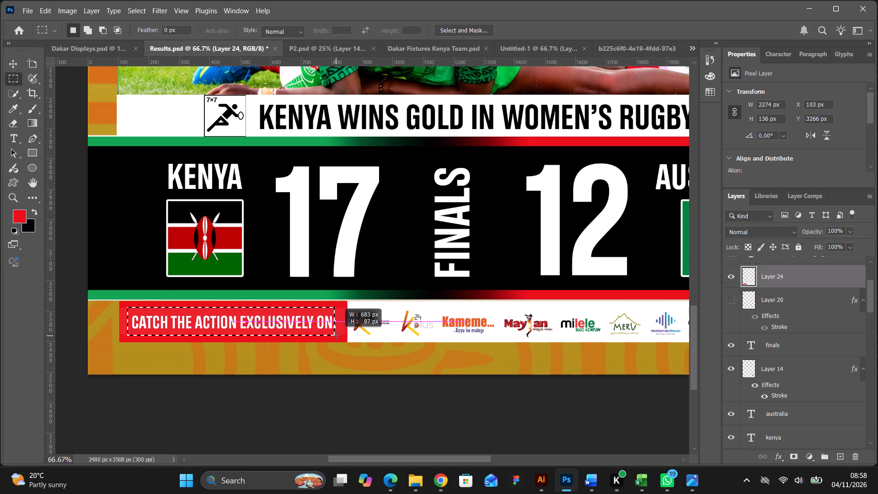
left_click_drag(337, 336, 343, 337)
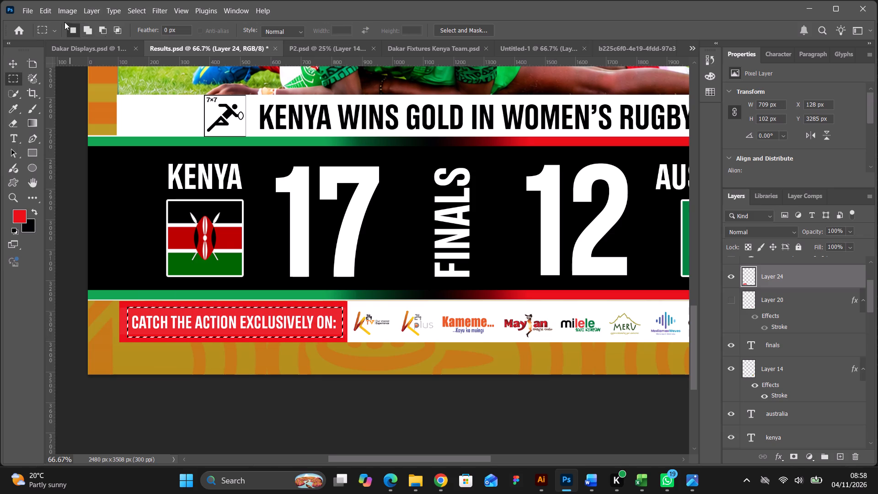
left_click(50, 10)
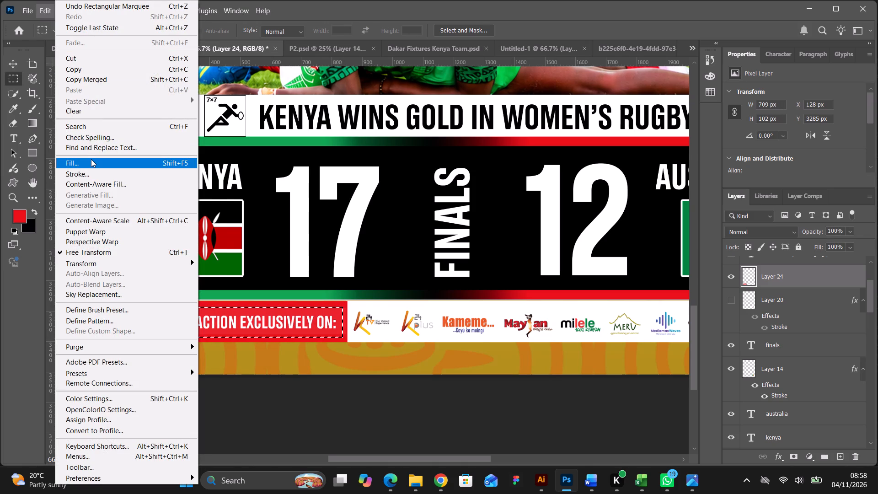
left_click(91, 159)
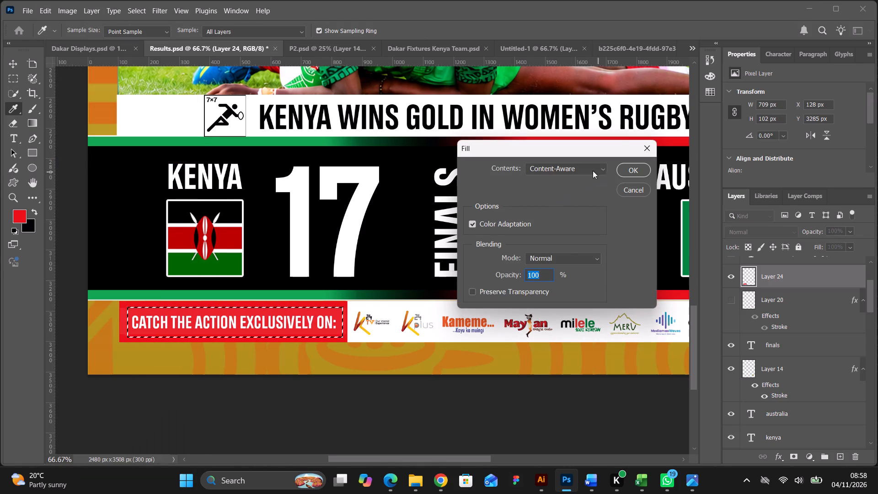
left_click(590, 170)
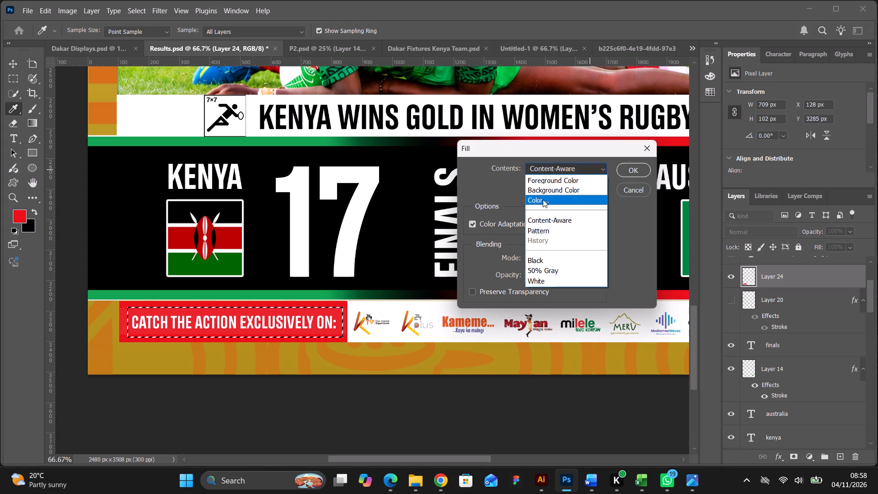
left_click(543, 199)
left_click(206, 302)
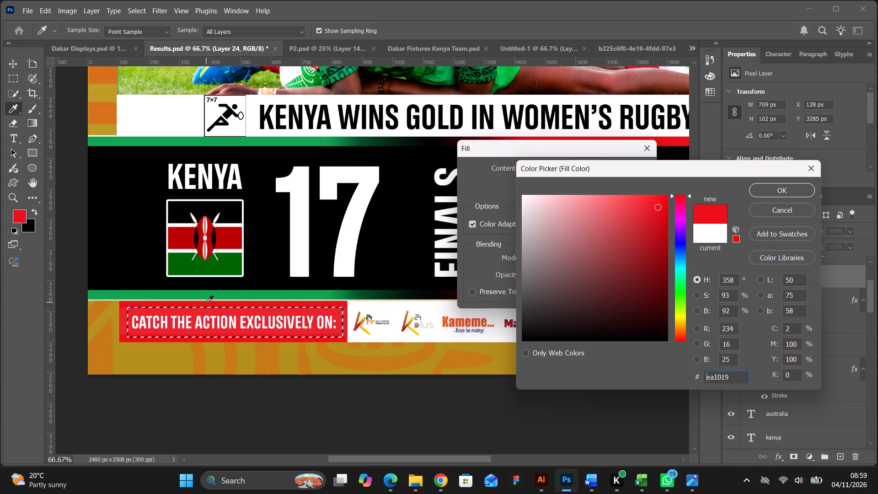
left_click(792, 190)
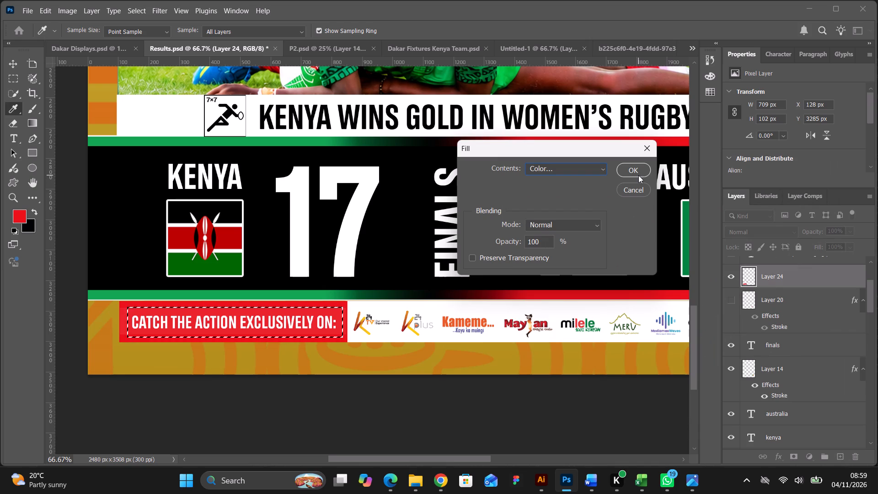
left_click(638, 174)
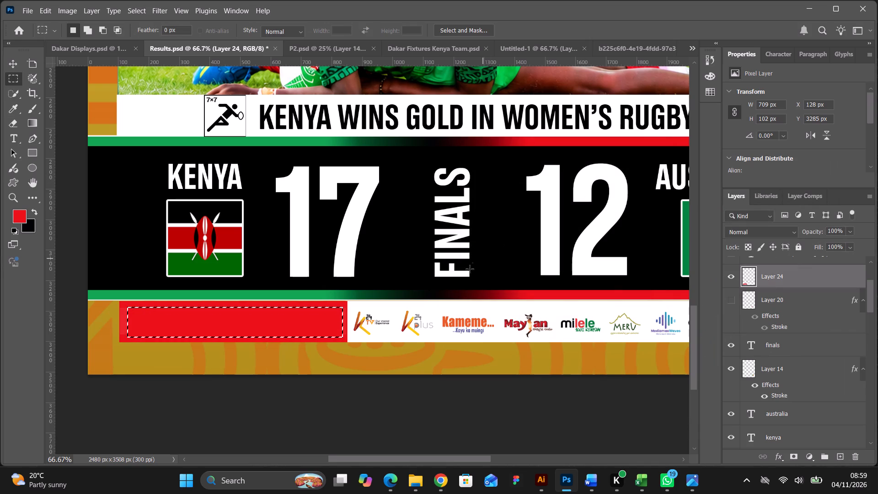
key("ctrl+d")
Add a new text line over the red box by pasting the copied wording "CATCH ALL OLYMPICS ACTION EXCLUSIVELY ON)".
left_click(17, 67)
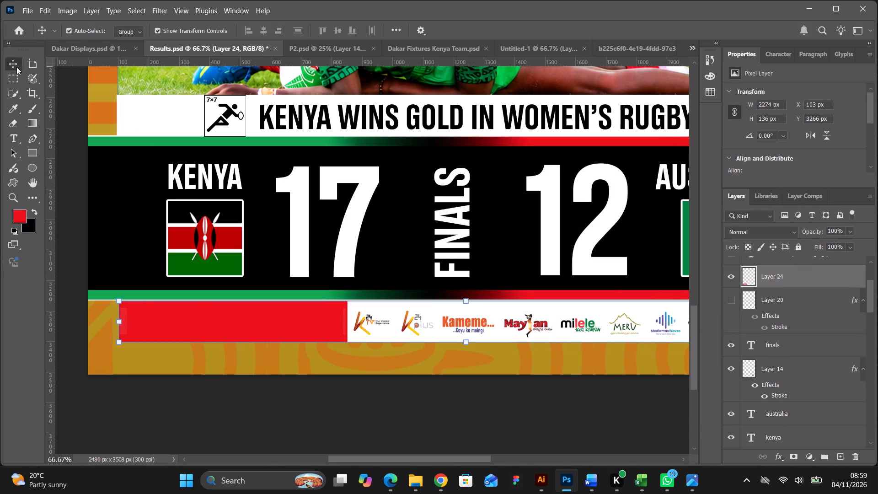
left_click(234, 437)
key("ctrl+v")
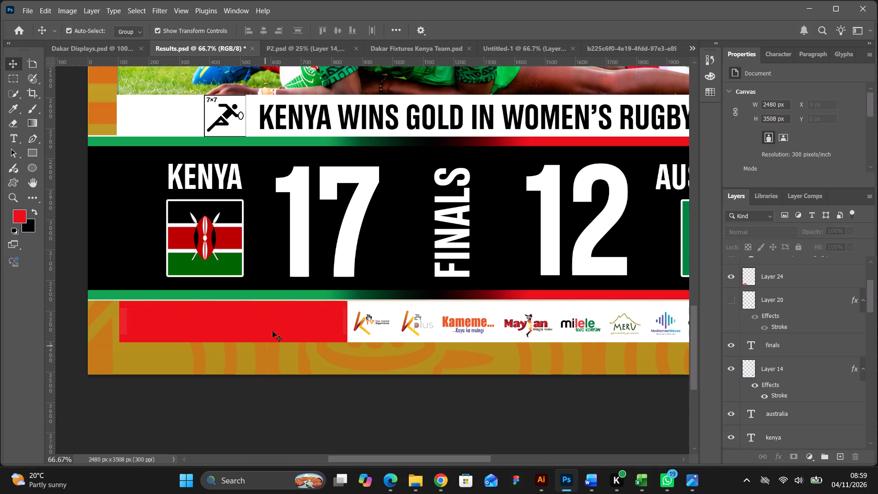
left_click(16, 139)
left_click(130, 326)
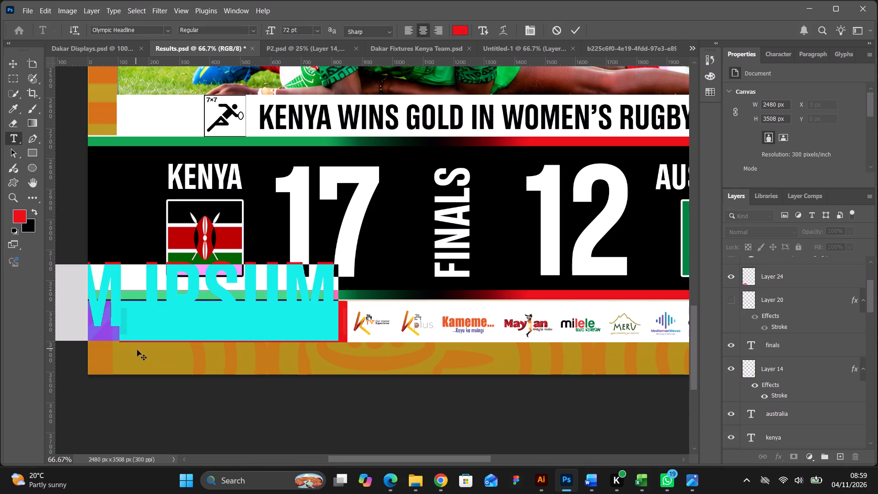
key("ctrl+v")
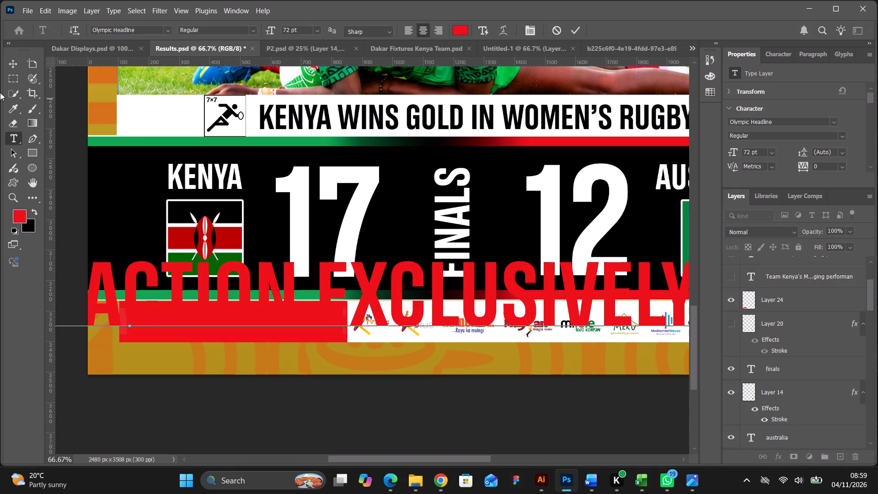
Scale the pasted text line down to about 8 pt and place it inside the red box.
left_click(16, 67)
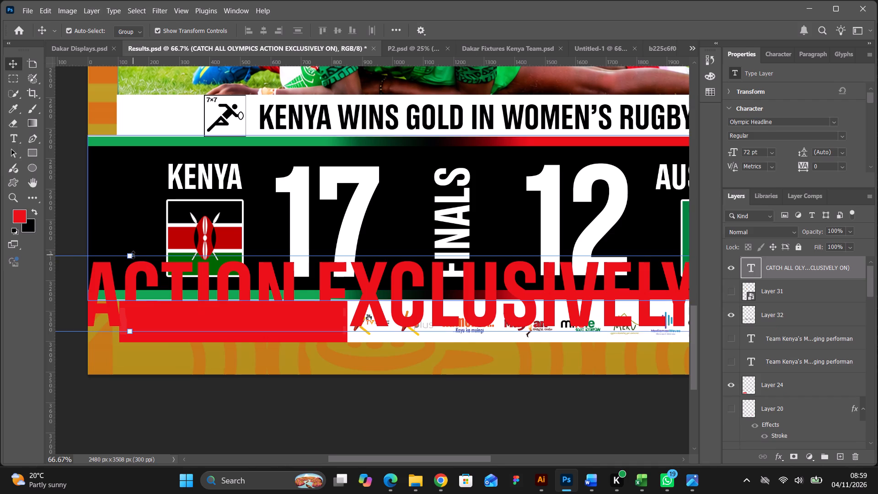
left_click_drag(133, 255, 141, 330)
left_click_drag(140, 336, 240, 320)
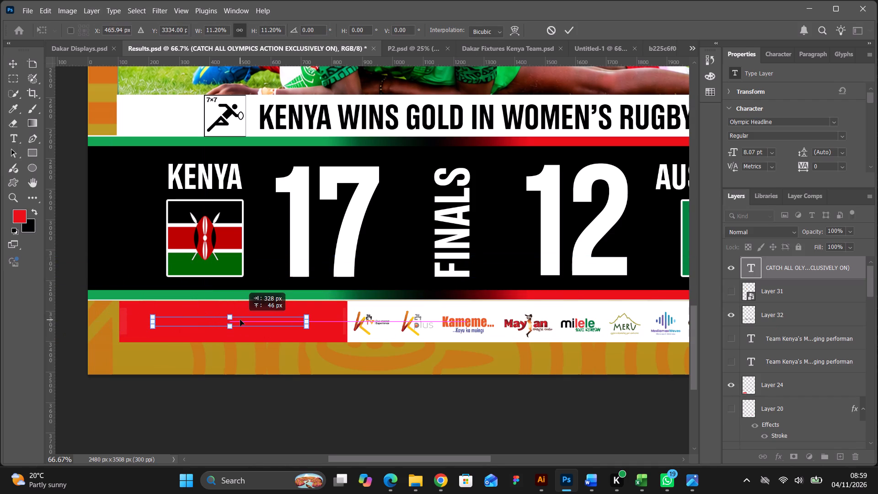
left_click_drag(240, 320, 237, 319)
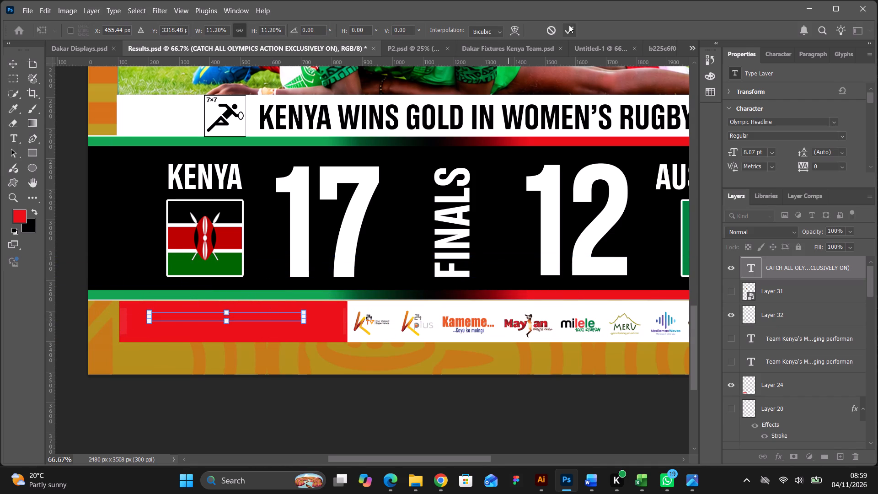
left_click(569, 27)
Set the text colour of the "CATCH ALL OLYMPICS ACTION EXCLUSIVELY ON)" line to white, #ffffff.
scroll(851, 153, "down", 6)
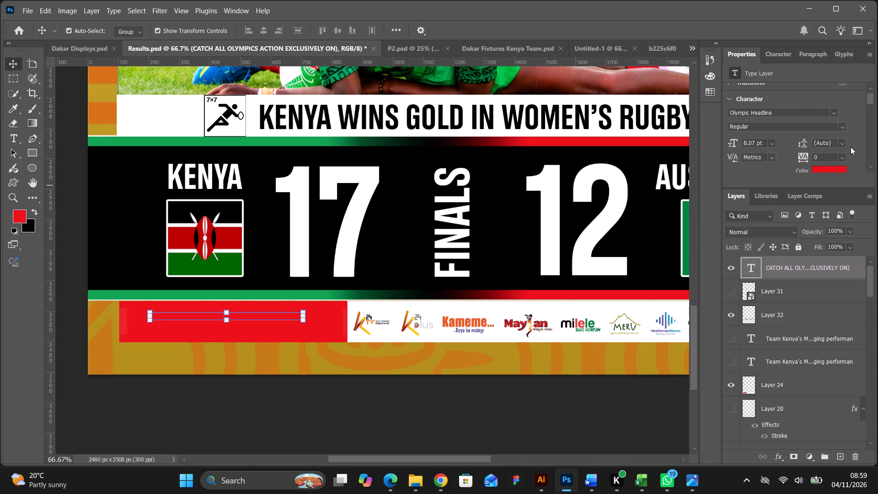
left_click(830, 125)
left_click(462, 306)
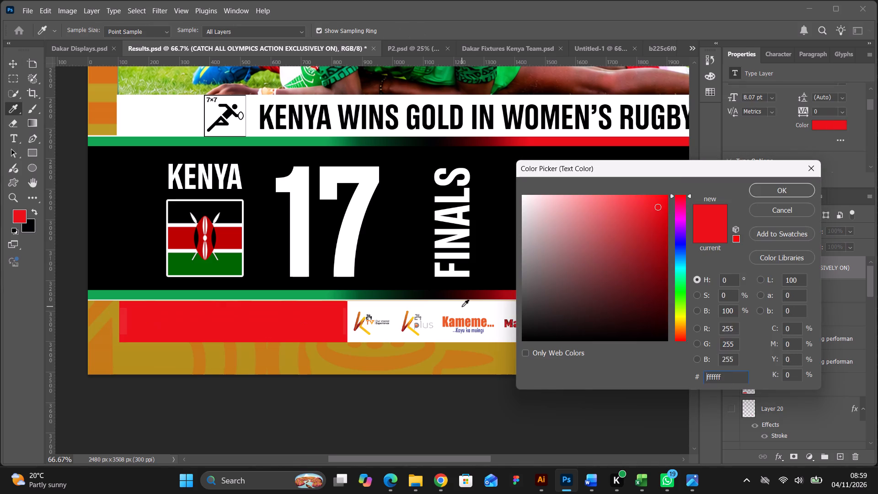
left_click(773, 188)
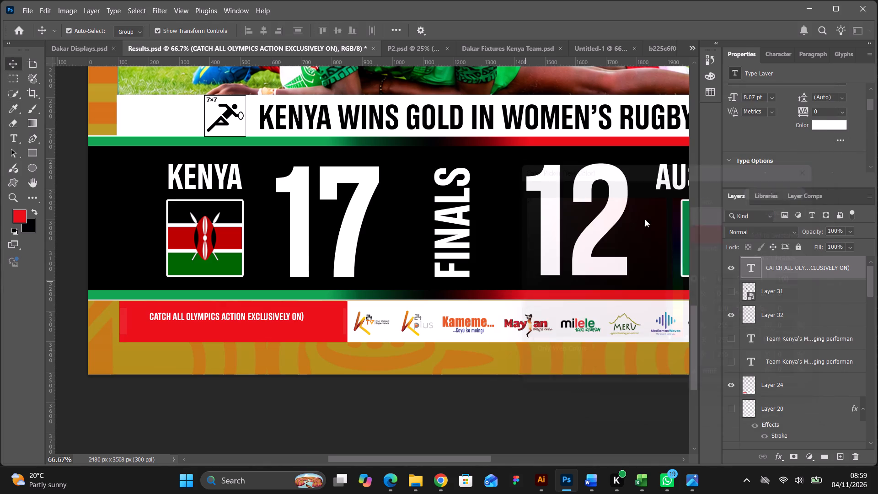
Enlarge the white text line to about 13.5 pt and move it to start near the red box's left edge.
left_click_drag(304, 316, 317, 314)
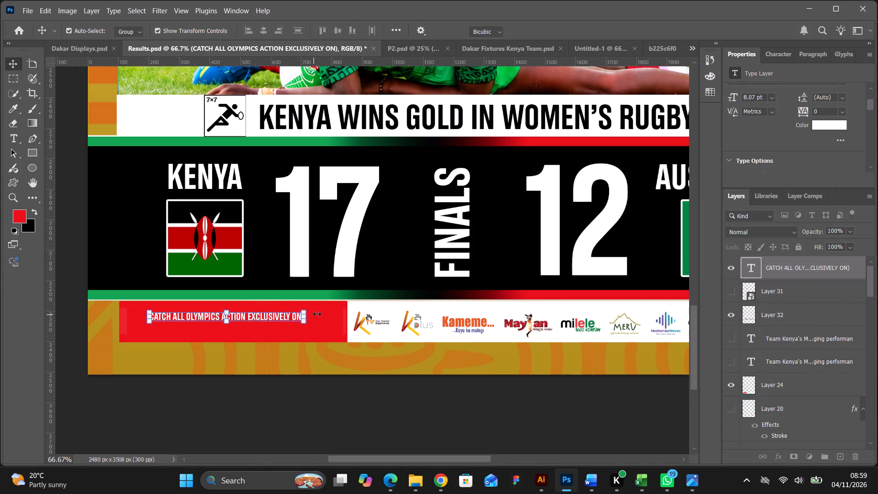
left_click_drag(317, 314, 386, 310)
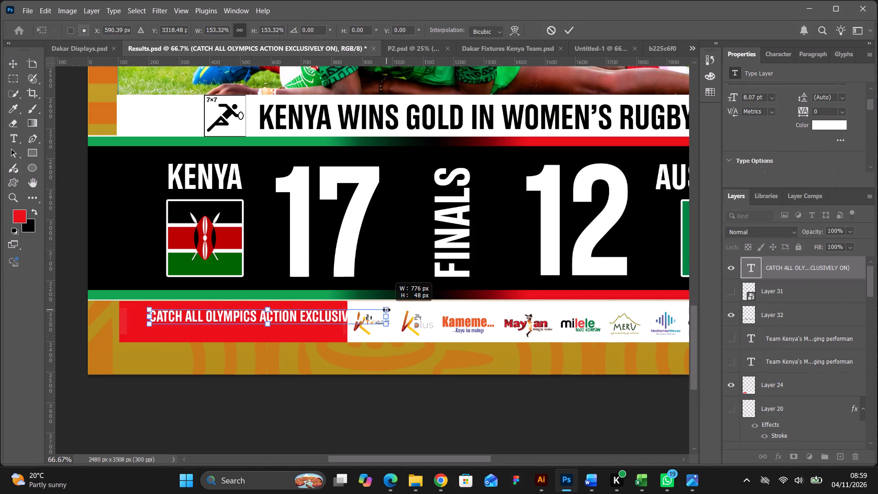
left_click_drag(386, 310, 408, 307)
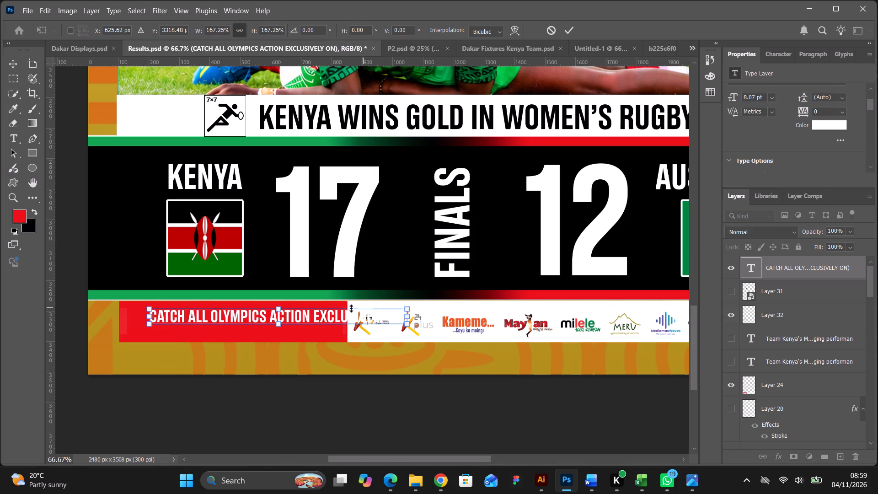
left_click_drag(309, 315, 291, 320)
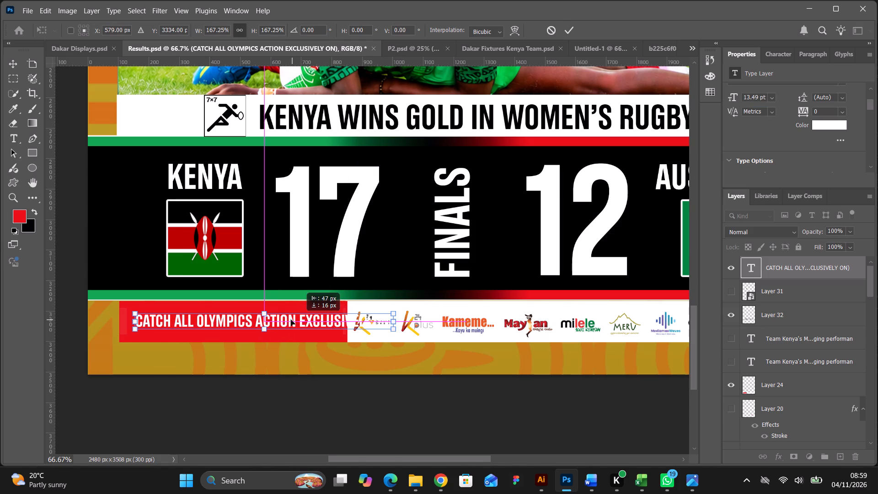
left_click_drag(291, 320, 290, 320)
Cut "EXCLUSIVELY ON)" out of the text line, leaving only "CATCH ALL OLYMPICS ACTION" without a trailing space.
double_click(301, 321)
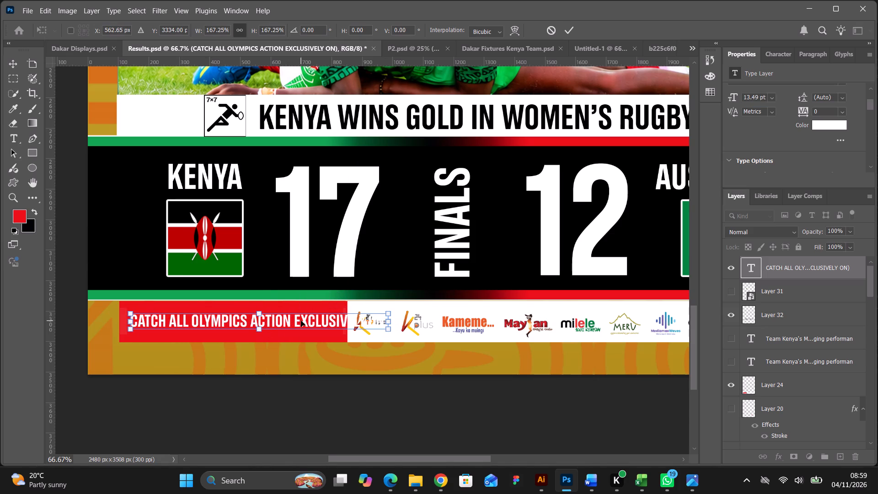
double_click(294, 322)
left_click(295, 320)
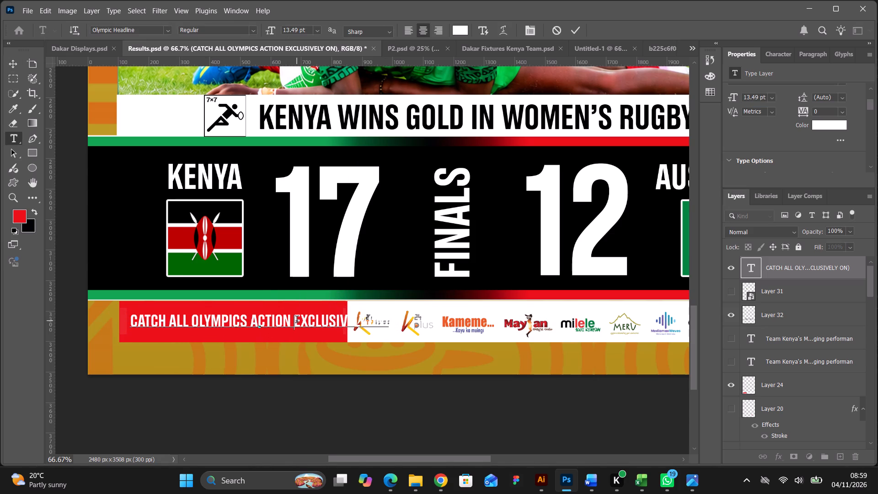
left_click_drag(294, 320, 481, 315)
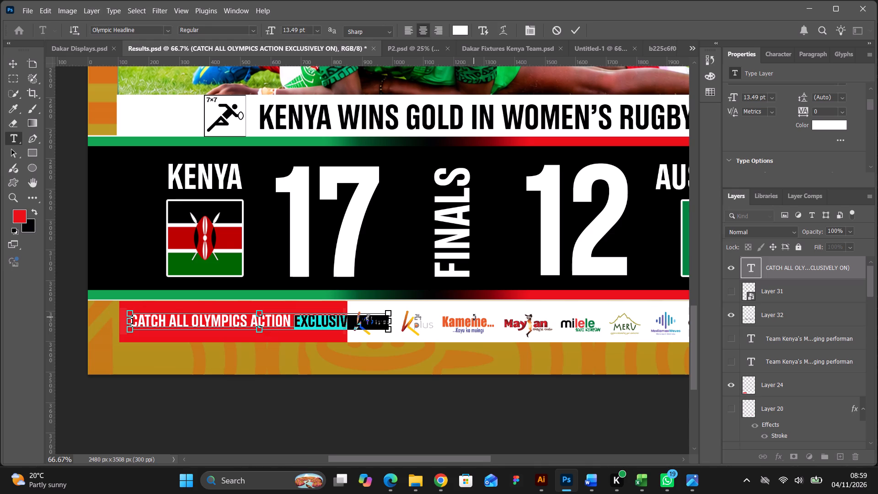
key("ctrl+c")
key("ctrl+x")
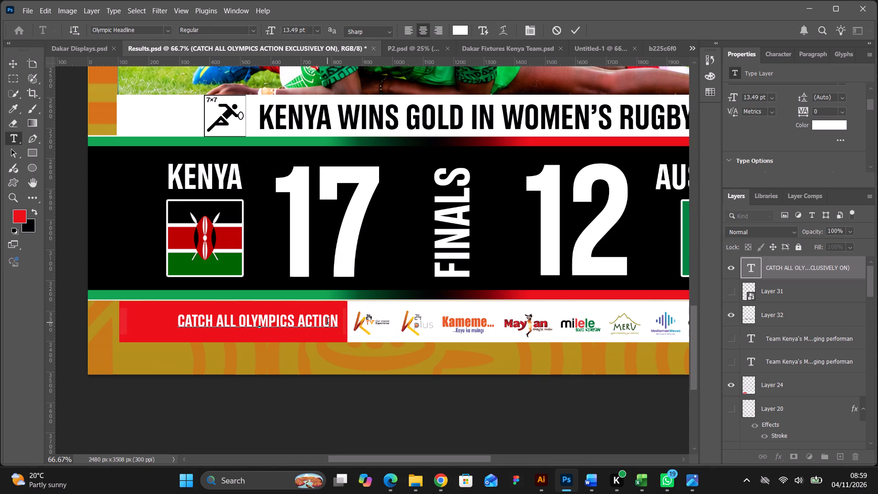
key("BackSpace")
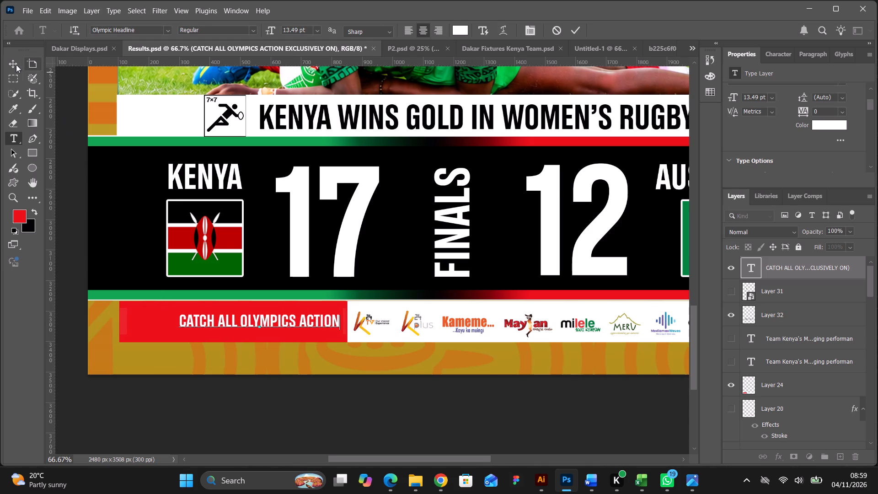
Undo the accidental enlargement and move "CATCH ALL OLYMPICS ACTION" to start near the red box's left edge at its 13.49 pt size.
left_click(16, 64)
left_click_drag(262, 320, 226, 316)
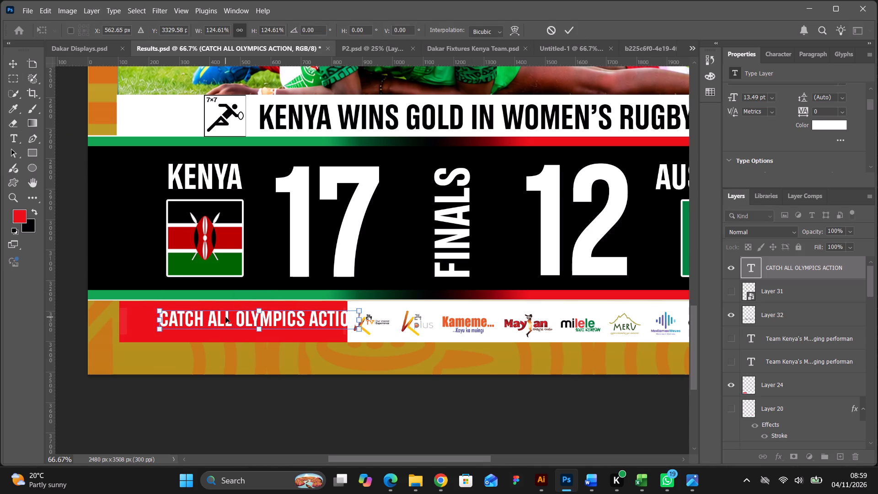
key("ctrl+z")
left_click_drag(273, 322, 225, 320)
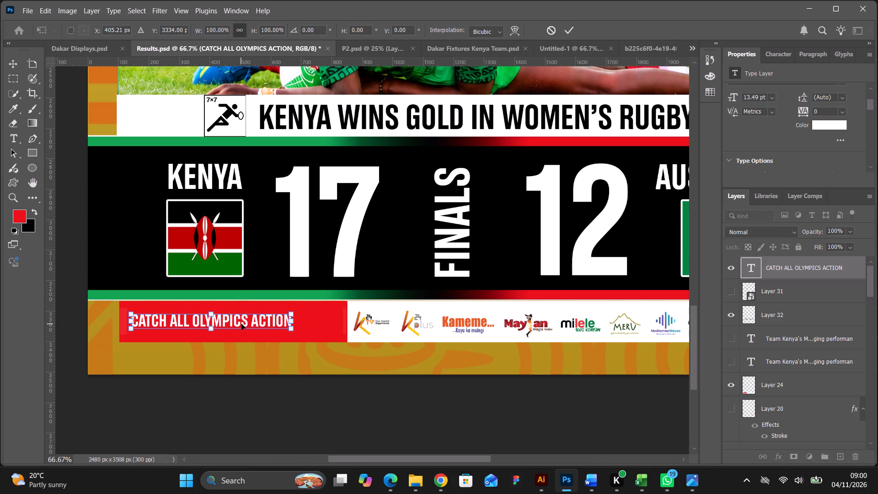
double_click(267, 322)
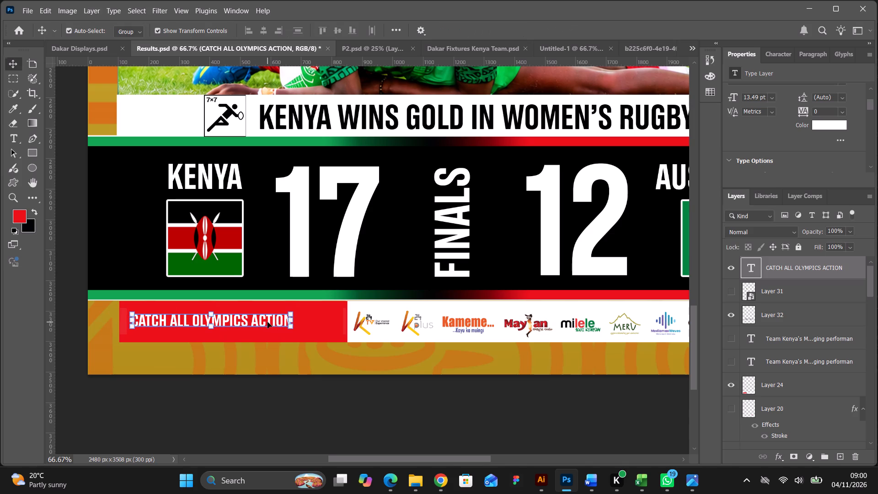
Paste the cut wording on a new line below "CATCH ALL OLYMPICS ACTION" and remove its closing bracket, leaving "EXCLUSIVELY ON".
double_click(268, 322)
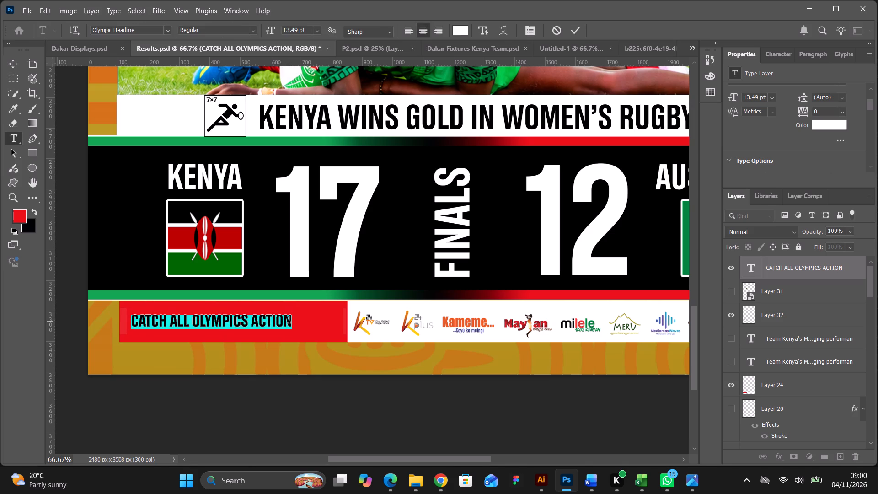
left_click(289, 321)
key("Return")
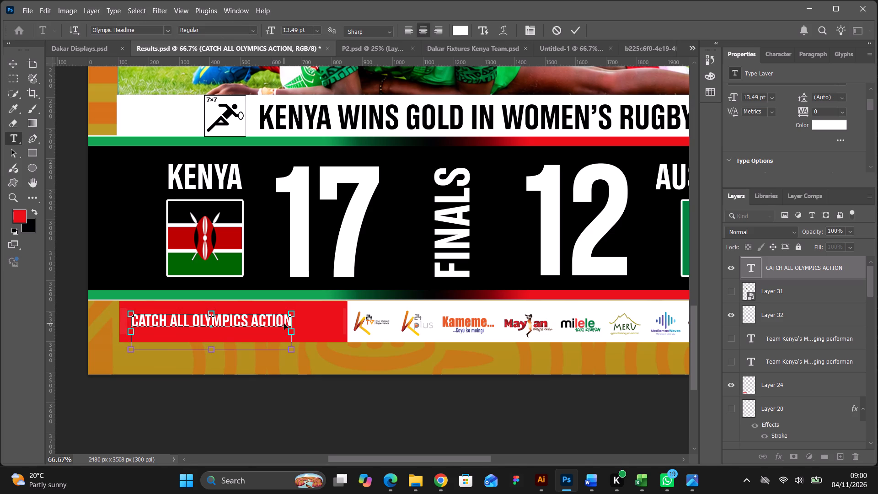
key("ctrl+v")
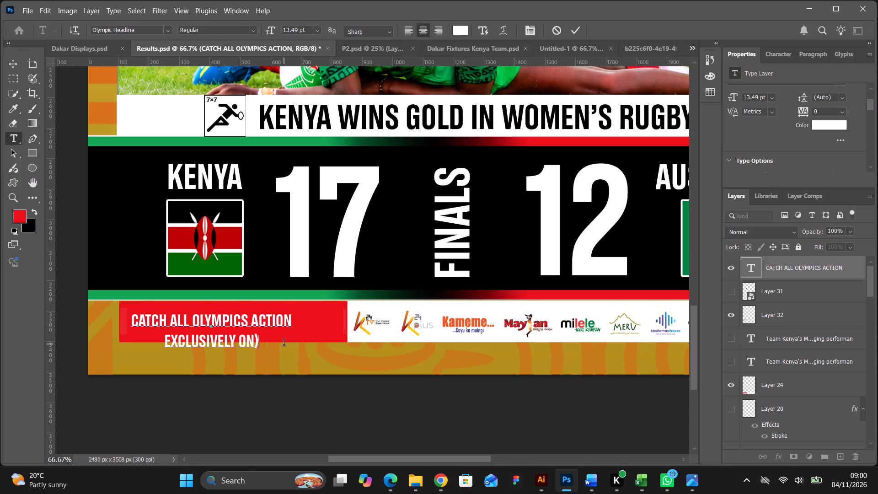
key("BackSpace")
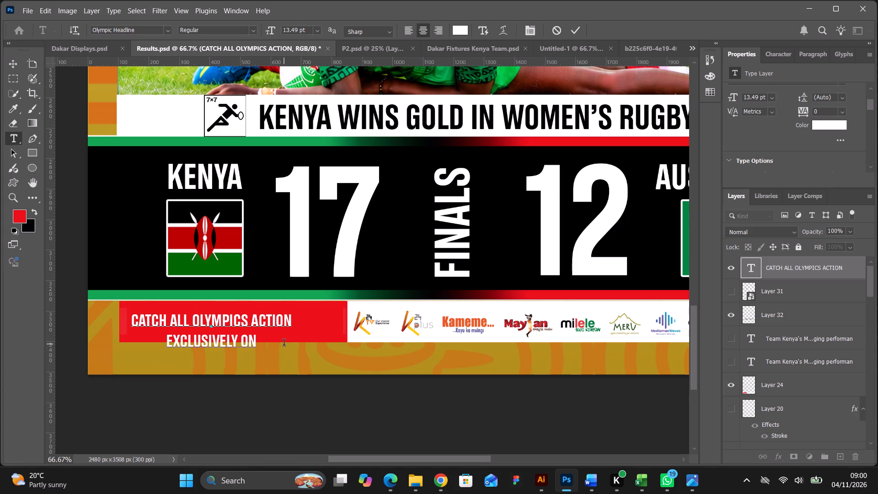
Break the text before "ACTION" and join "ACTION" with "EXCLUSIVELY ON" so the wording occupies two lines.
left_click(251, 324)
key("Return")
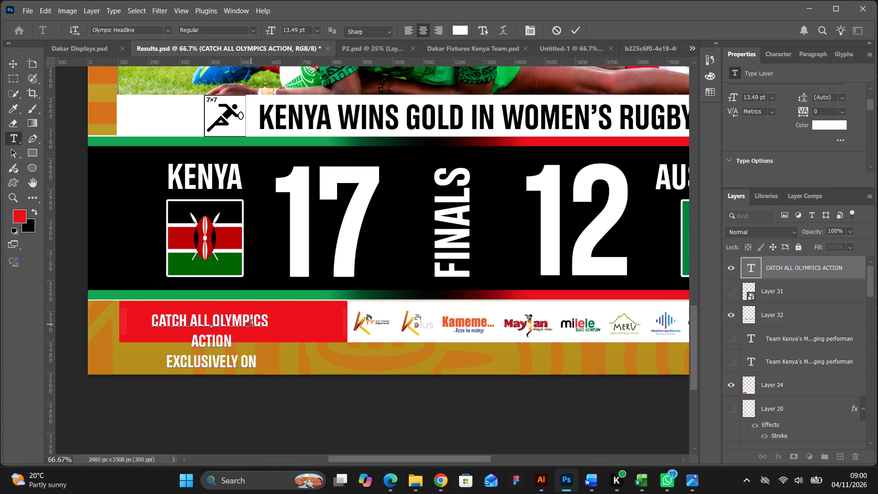
left_click(167, 366)
key("BackSpace")
left_click(17, 61)
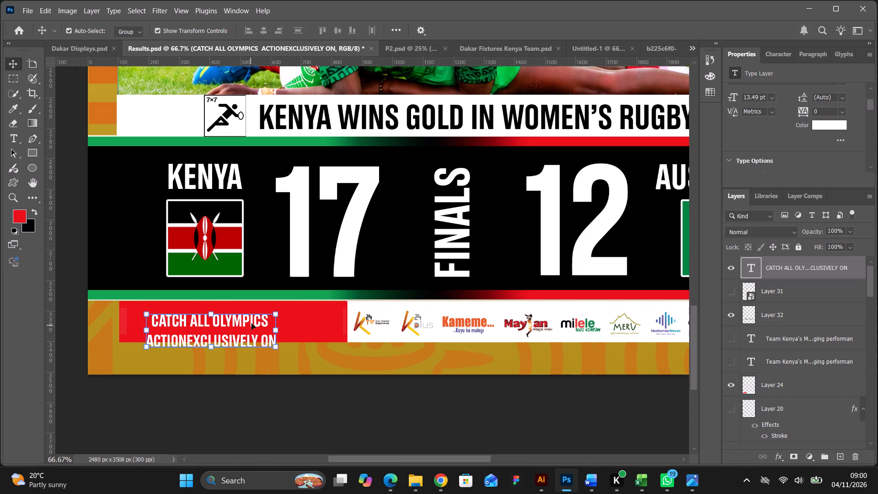
Move the two-line text about 24 px right and 26 px up so it sits inside the red box.
left_click_drag(252, 323, 261, 315)
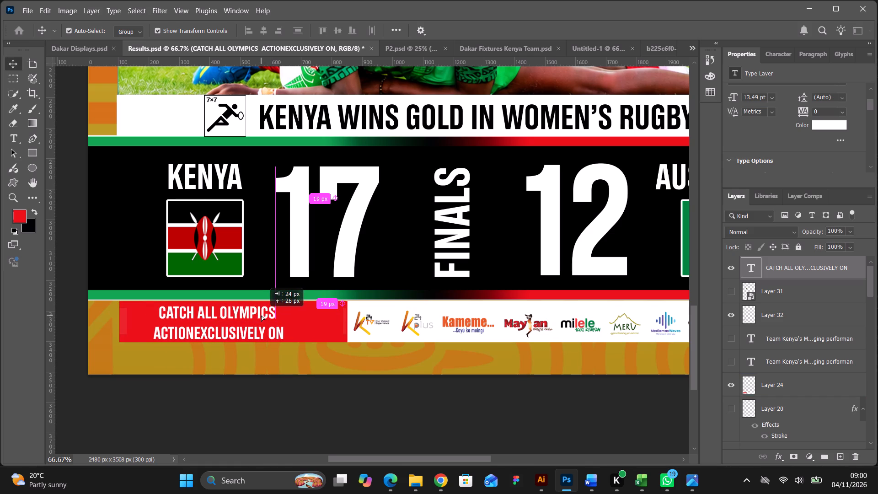
left_click_drag(261, 315, 260, 315)
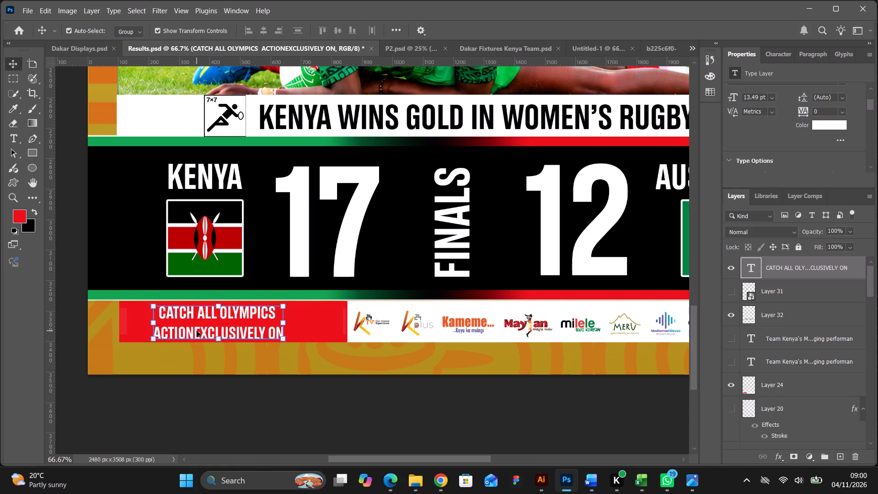
Insert a space between "ACTION" and "EXCLUSIVELY" in the second line of the red box's text.
double_click(197, 331)
left_click(196, 331)
key("space")
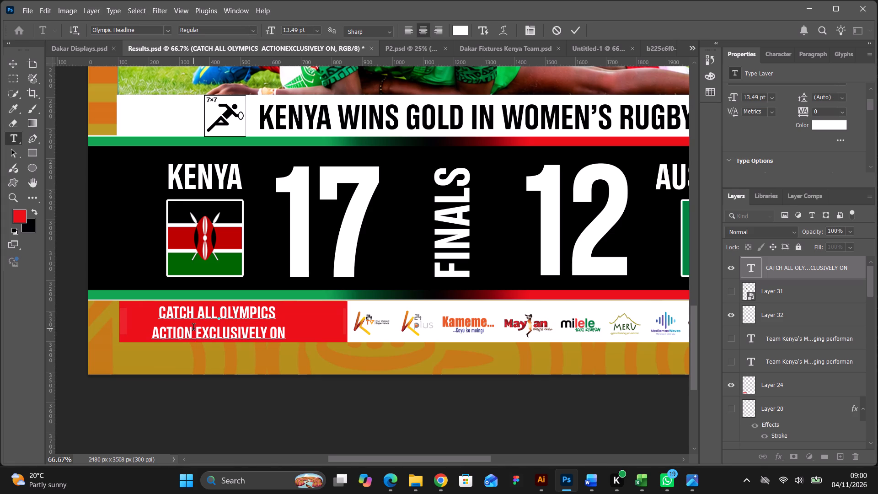
Set the font size of the whole two-line "CATCH ALL OLYMPICS ACTION EXCLUSIVELY ON" text to 16 pt.
scroll(194, 326, "up", 5)
scroll(205, 316, "down", 5)
left_click_drag(283, 332, 174, 313)
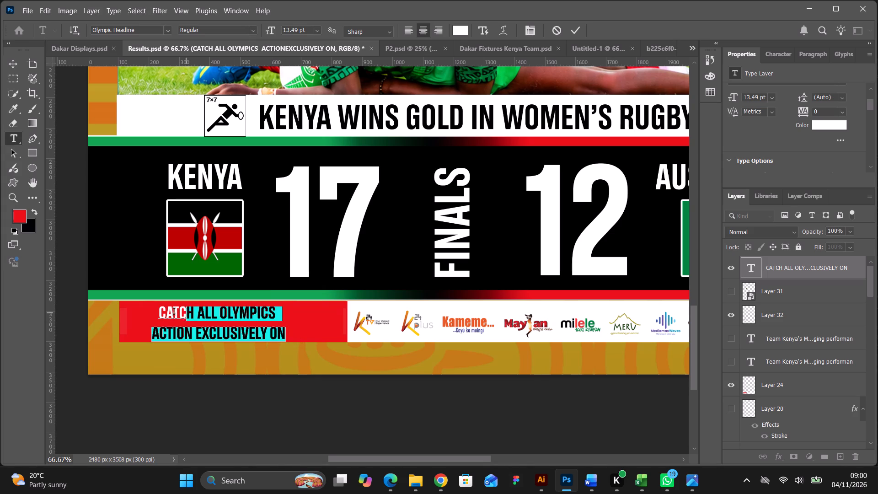
left_click_drag(174, 313, 151, 313)
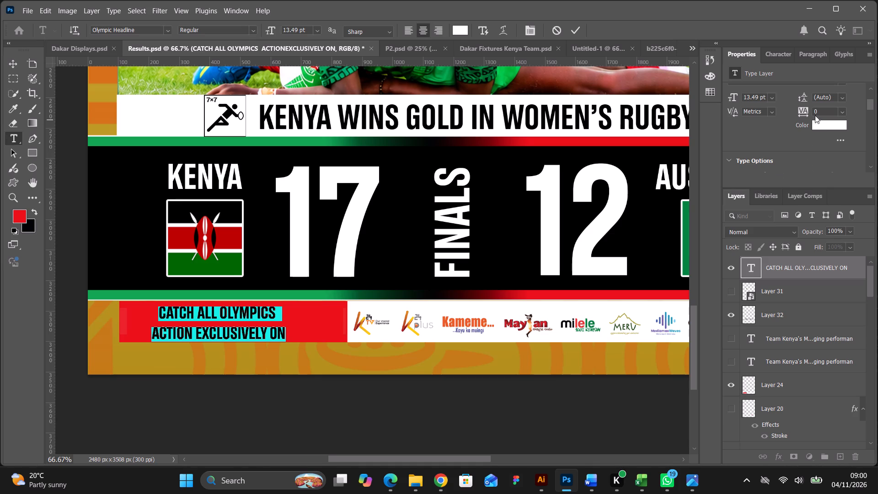
scroll(826, 140, "up", 5)
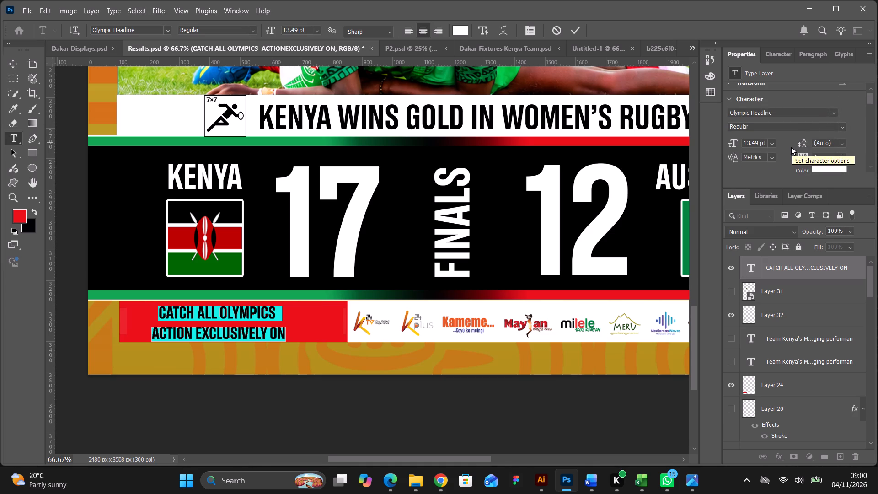
left_click_drag(758, 141, 736, 141)
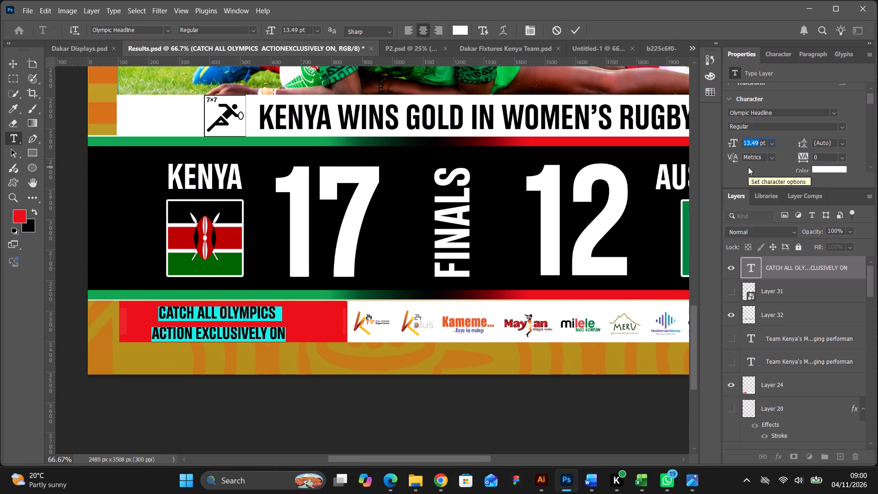
key("1")
key("6")
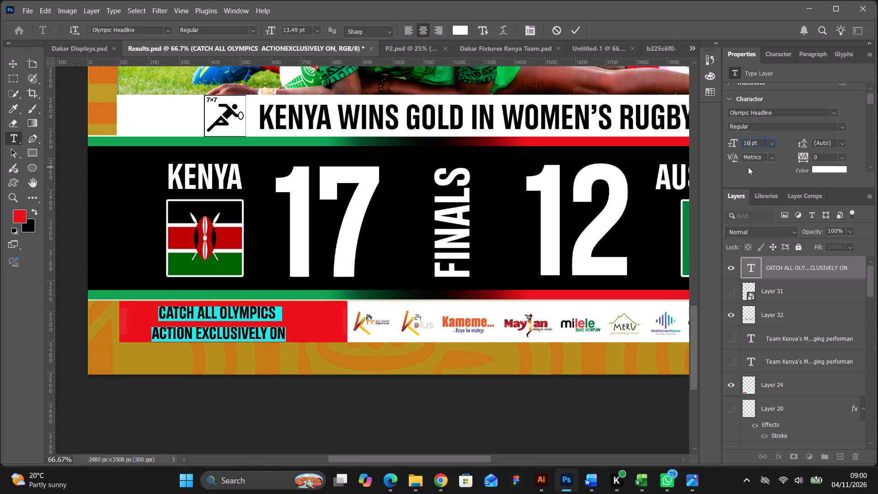
key("Return")
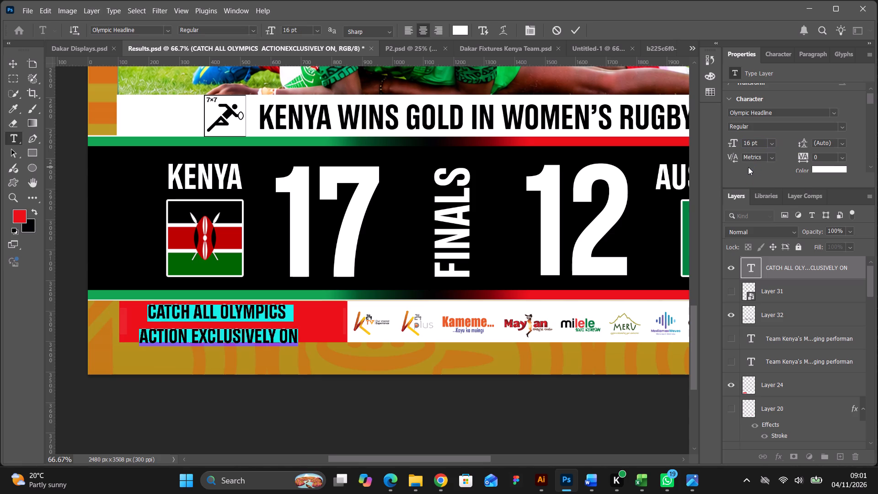
Open the leading choices for the selected two-line text in the red box.
left_click(843, 145)
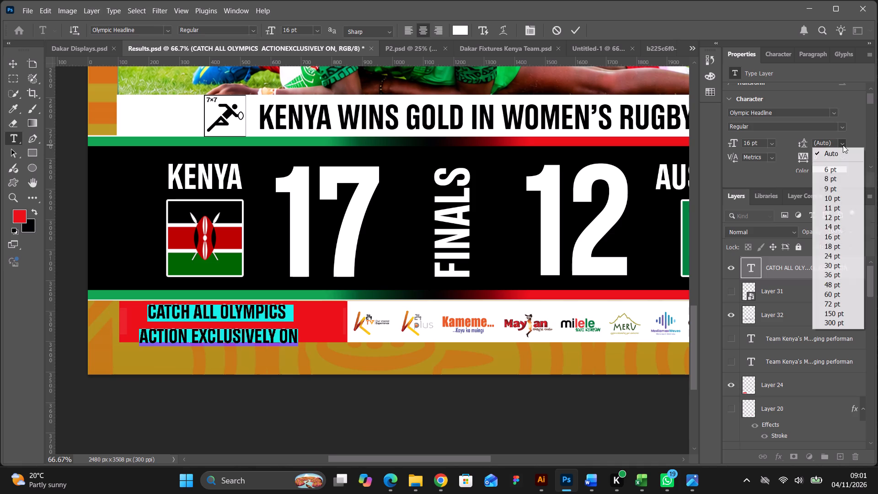
Set the leading of the two-line "CATCH ALL OLYMPICS ACTION EXCLUSIVELY ON" text to 14 pt.
left_click(839, 231)
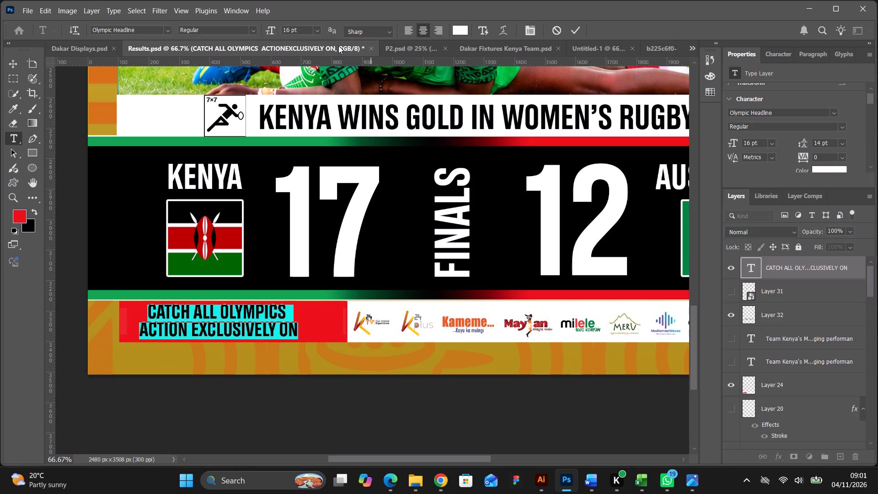
left_click(16, 63)
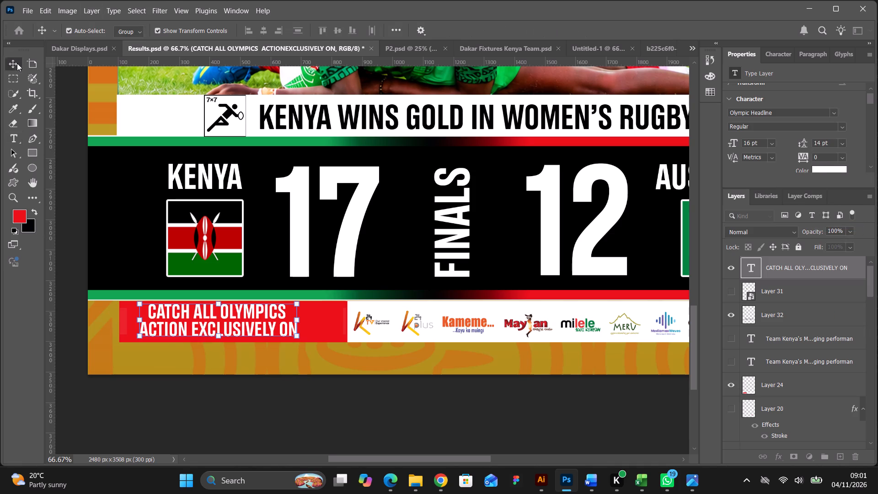
Nudge the two-line text down 6 px inside the red box and deselect it.
key("Down")
key("Down")
key("Down")
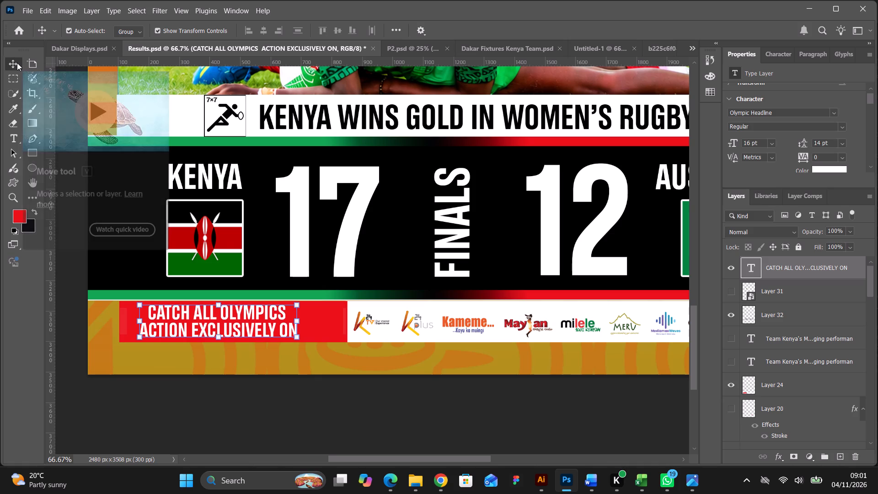
key("Down")
key("Down")
key("Down")
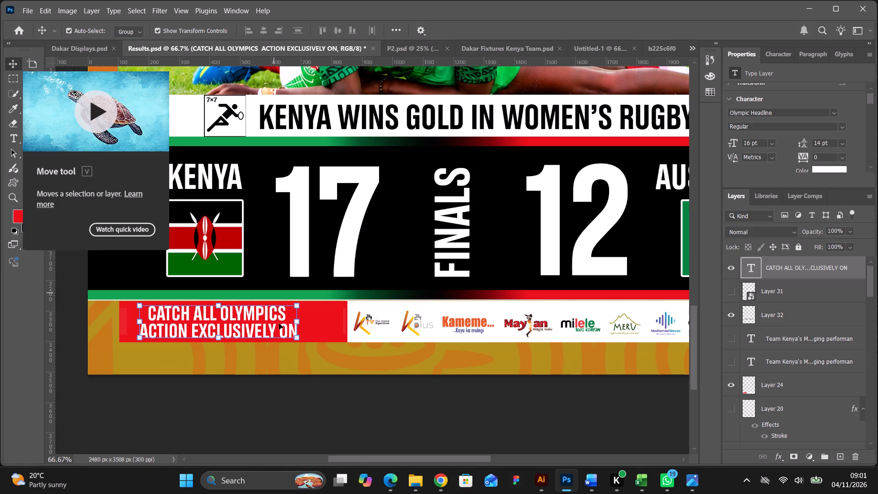
left_click(303, 392)
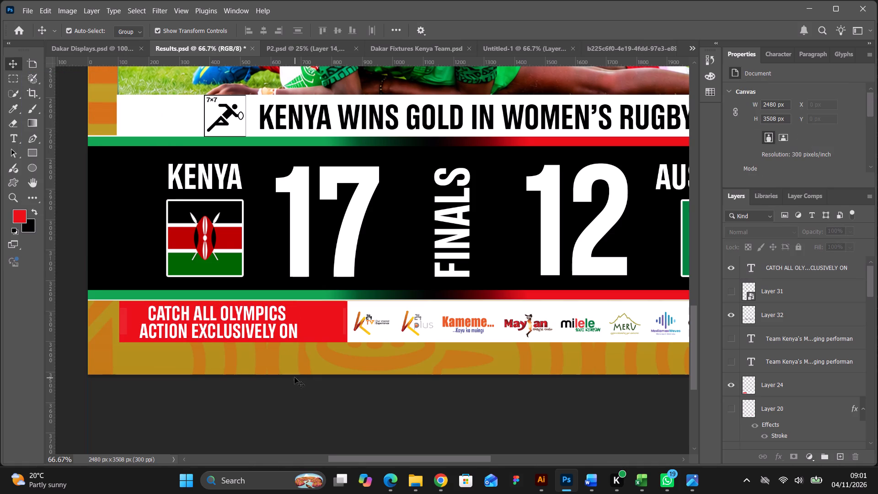
Nudge the "CATCH ALL OLYMPICS ACTION EXCLUSIVELY ON" text 14 px right and 1 px down within the red box.
left_click(274, 332)
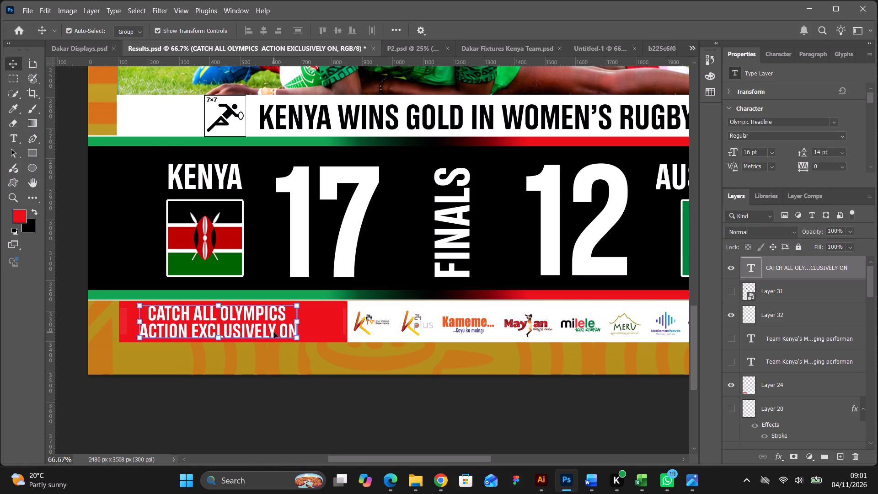
key("Right")
key("Right")
key("Right")
key("Right")
key("Right")
key("Right")
key("Right")
key("Right")
key("Right")
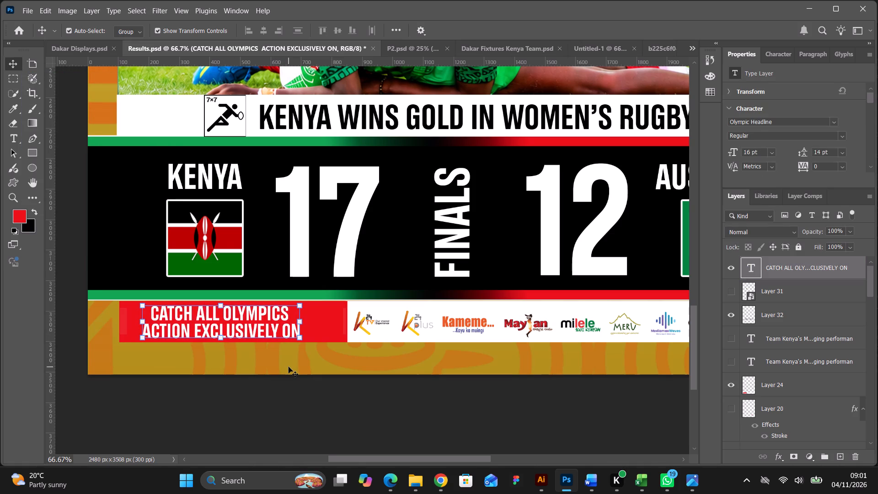
key("Right")
key("Right")
key("Down")
key("Right")
key("Right")
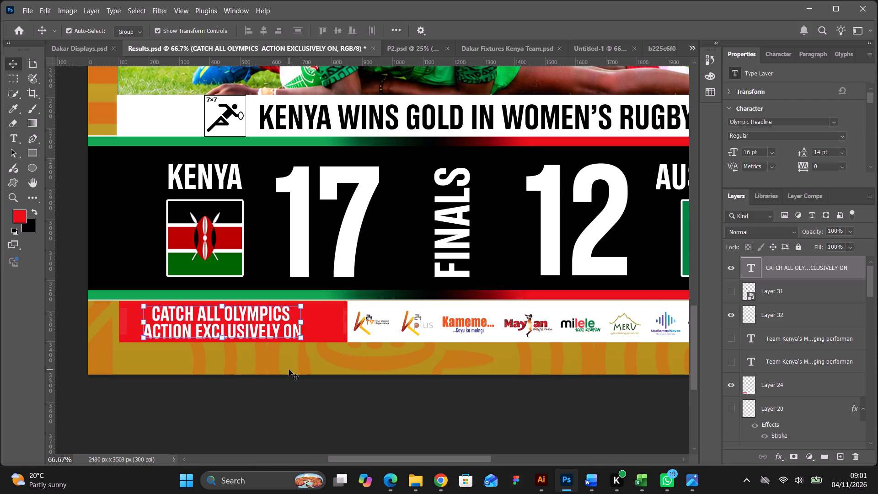
key("Right")
left_click(289, 370)
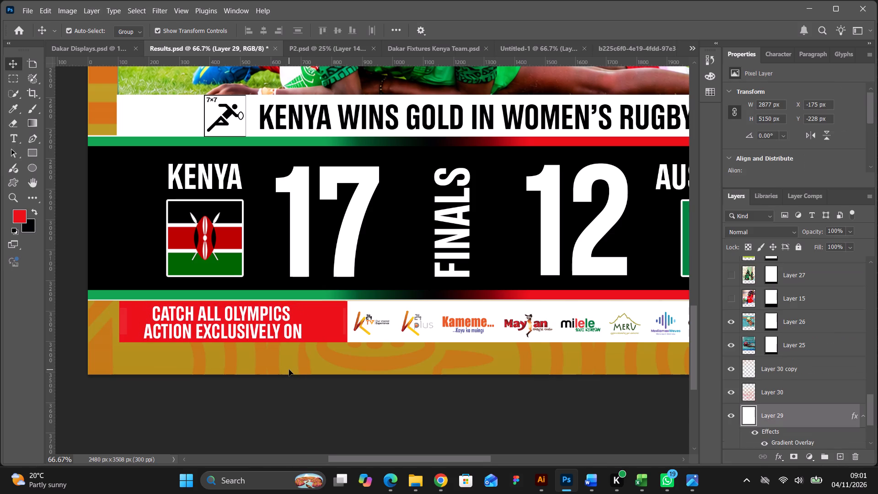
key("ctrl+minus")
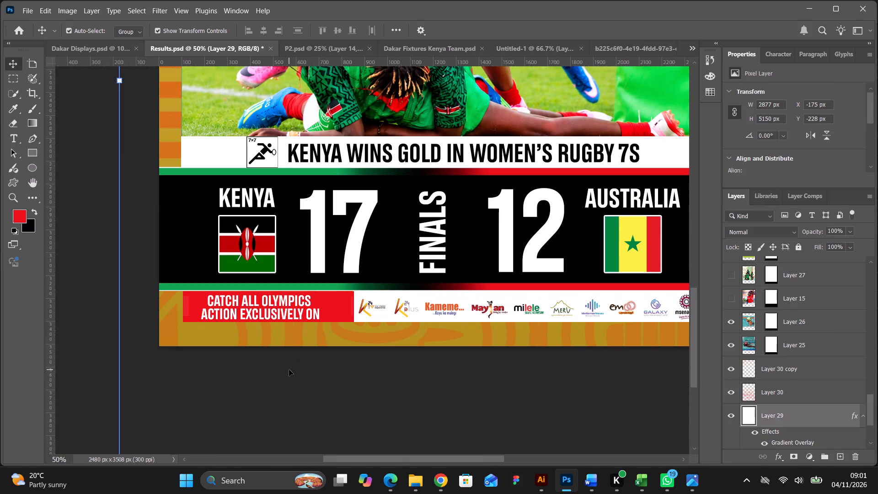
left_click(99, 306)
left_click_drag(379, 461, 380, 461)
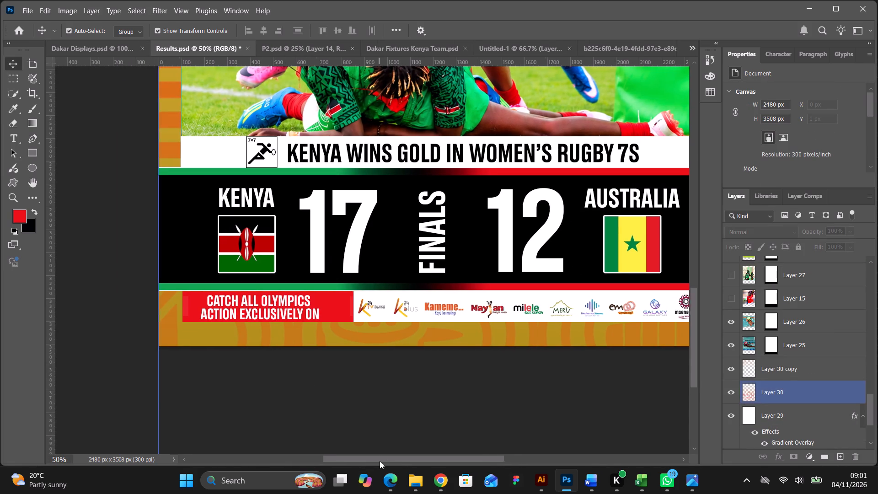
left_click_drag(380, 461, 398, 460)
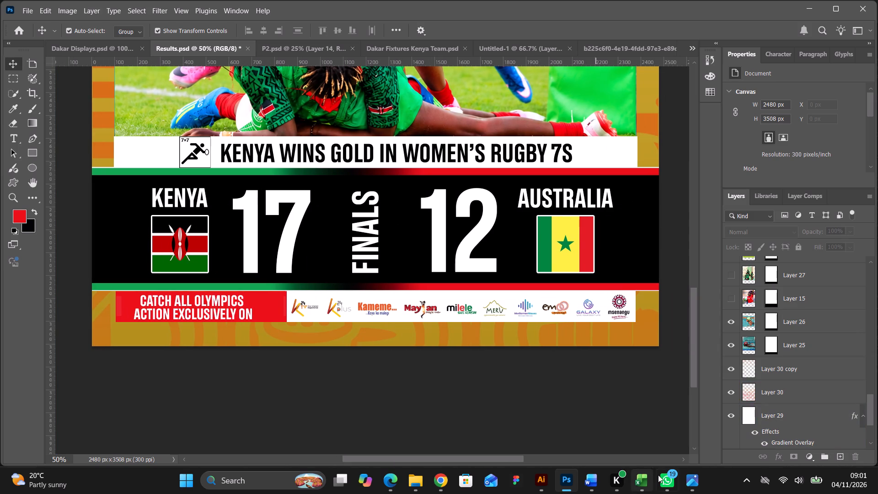
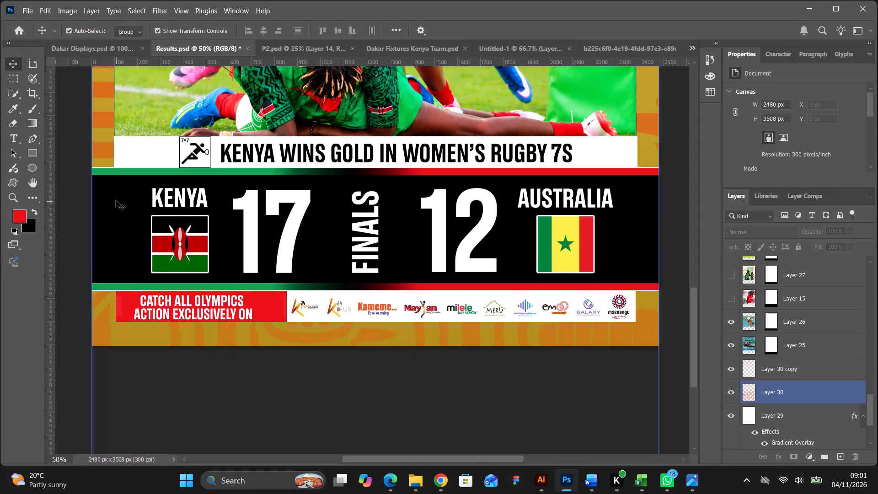
Examine the poster's lower half, checking the rugby photo, gold headline, finals score panel, red callout and sponsor strip.
scroll(116, 200, "up", 10)
left_click(74, 134)
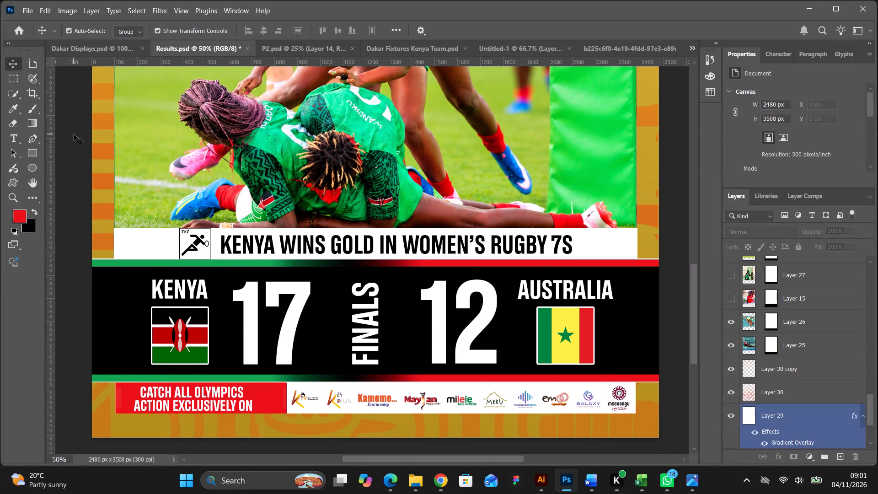
scroll(74, 134, "up", 3)
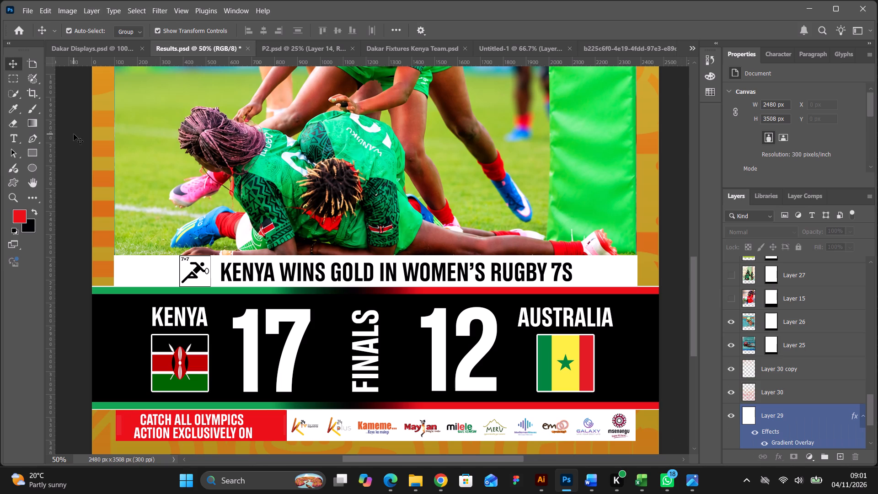
left_click(17, 81)
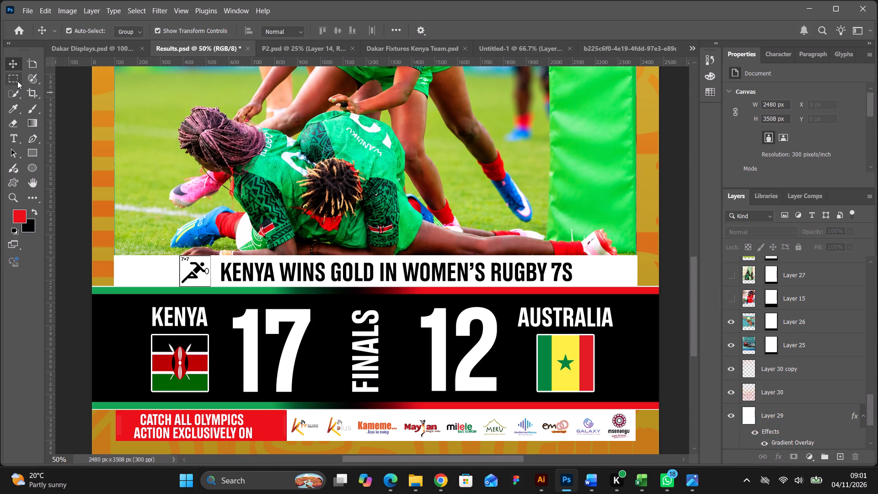
scroll(466, 283, "down", 6)
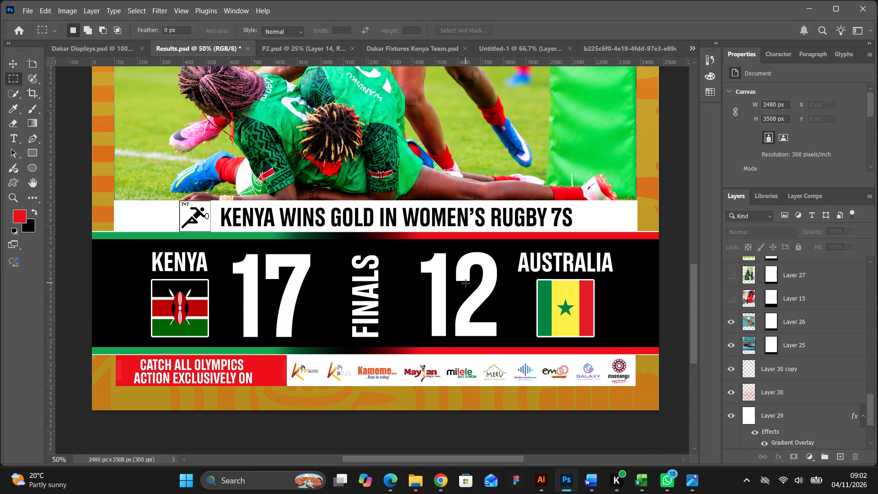
scroll(466, 283, "down", 4)
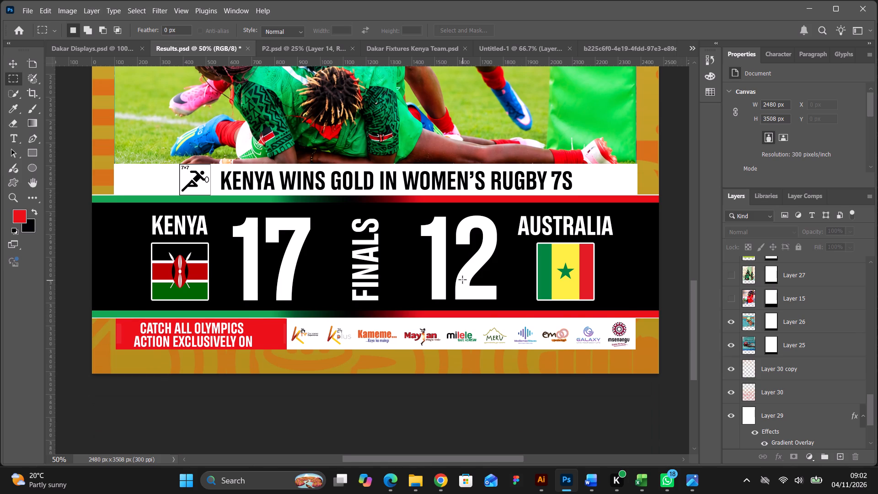
scroll(462, 279, "up", 6)
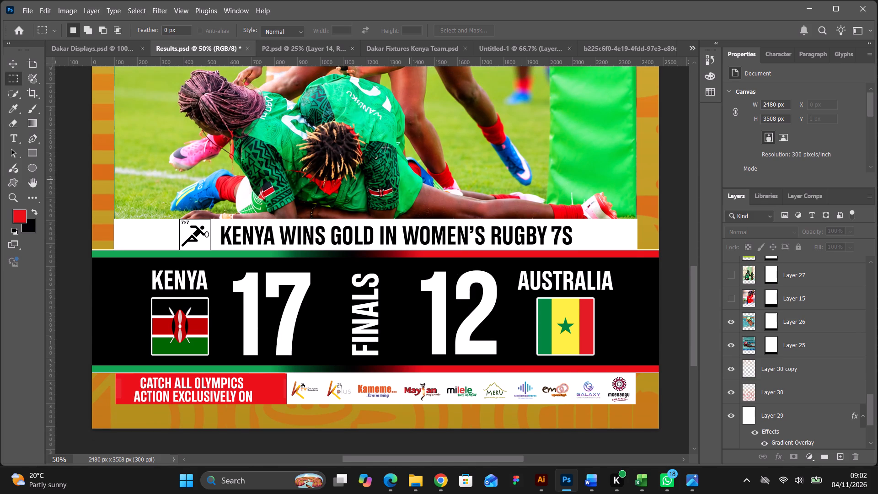
Open the Export As settings for the Results.psd poster.
left_click(28, 13)
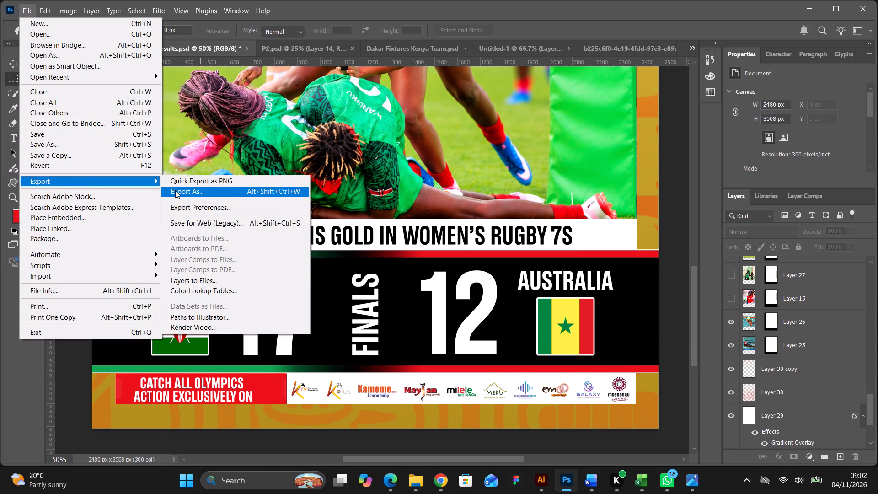
left_click(175, 190)
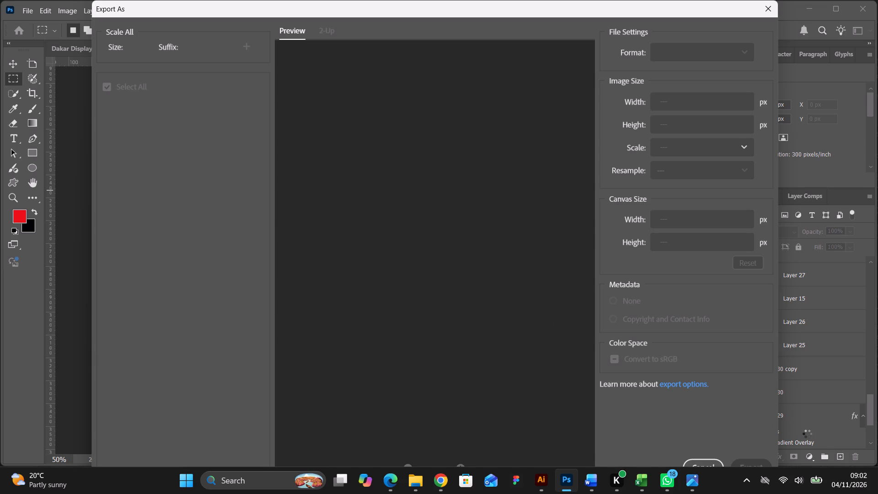
Start the PNG export of the Results poster at 2480 x 3508 px, proceeding to the choice of save location.
left_click(761, 464)
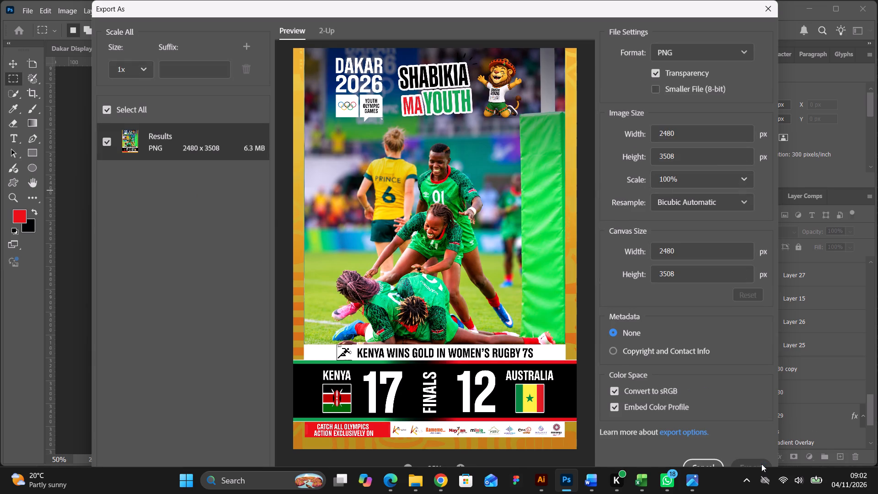
Look through the existing files in the Documents folder while choosing where to save the Results PNG.
scroll(405, 152, "down", 5)
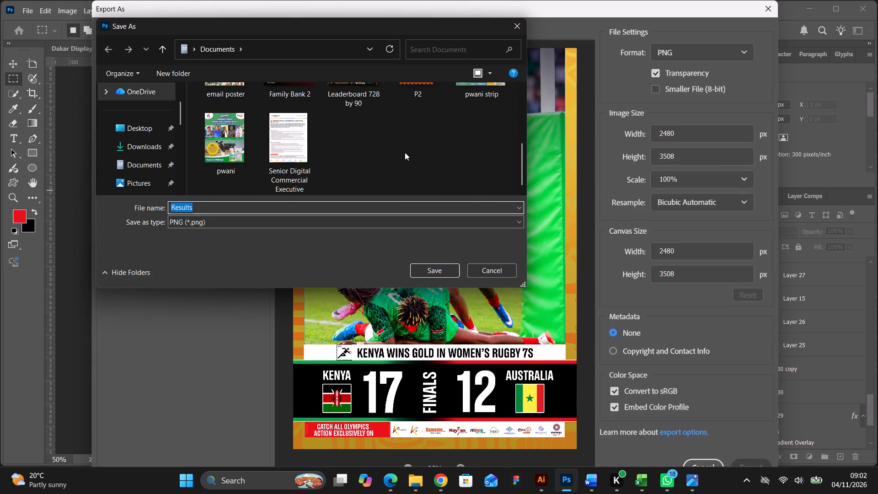
scroll(405, 152, "up", 4)
scroll(405, 152, "down", 1)
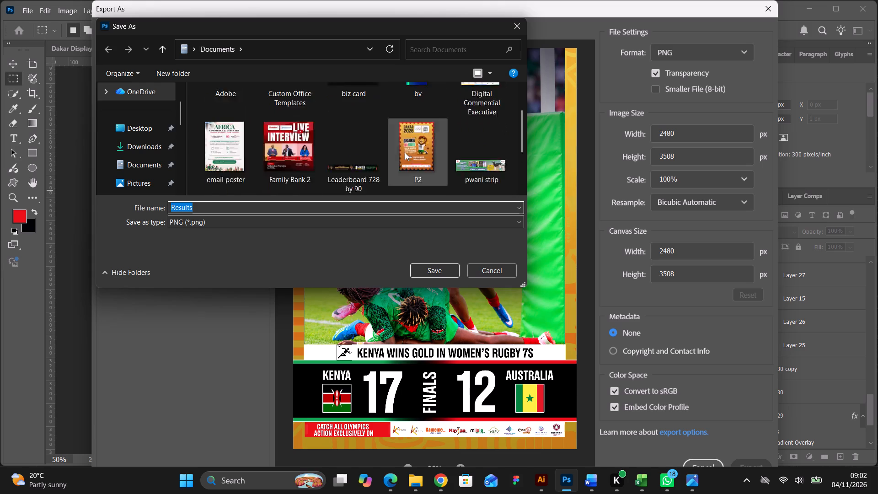
scroll(405, 152, "down", 3)
scroll(405, 152, "up", 3)
scroll(405, 152, "down", 2)
scroll(405, 152, "up", 2)
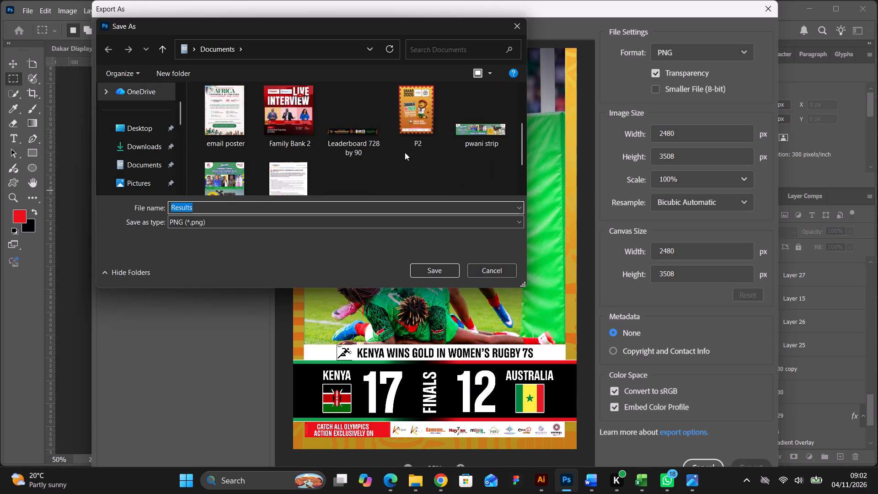
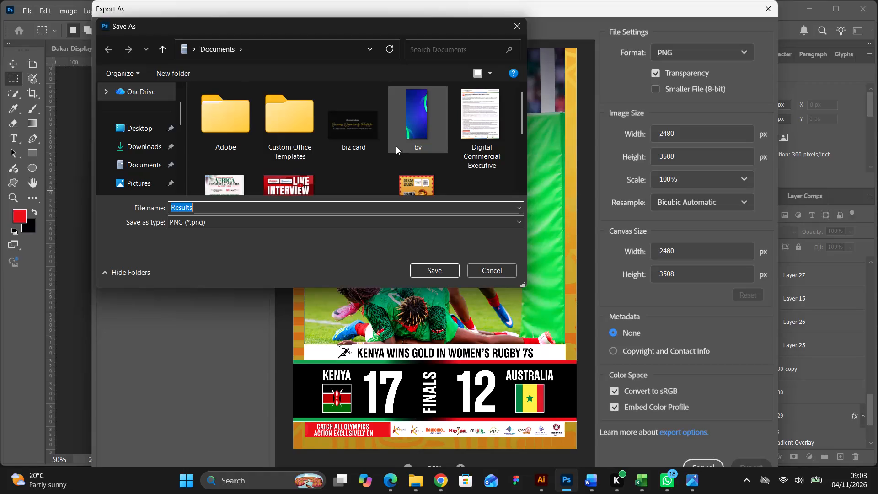
Look through the existing files in the Documents folder as a possible save location for the Results PNG.
scroll(399, 151, "down", 3)
scroll(399, 151, "up", 1)
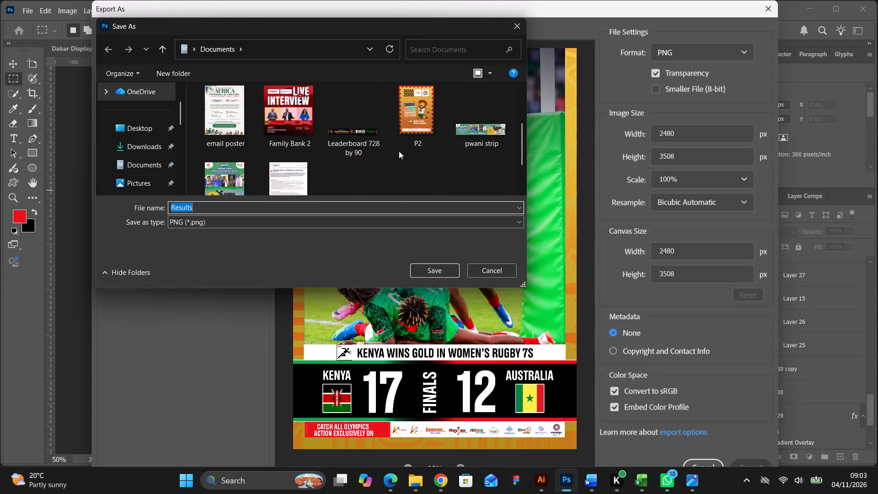
scroll(399, 151, "up", 3)
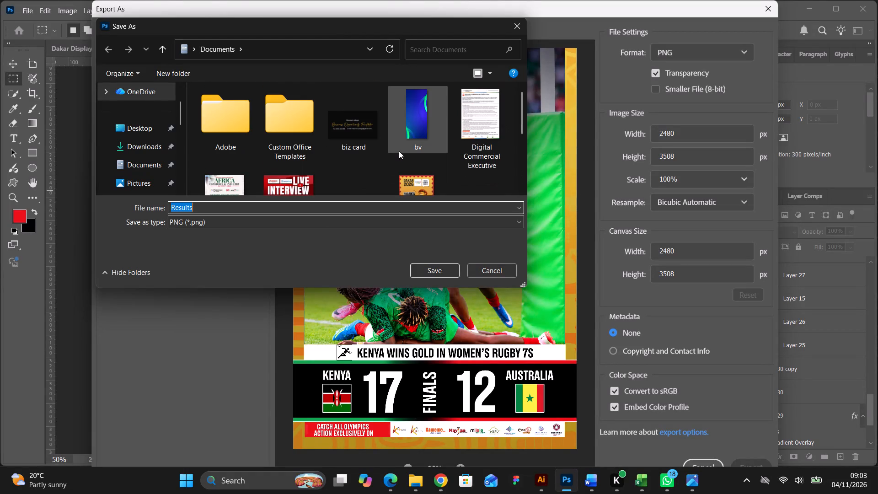
scroll(399, 151, "down", 2)
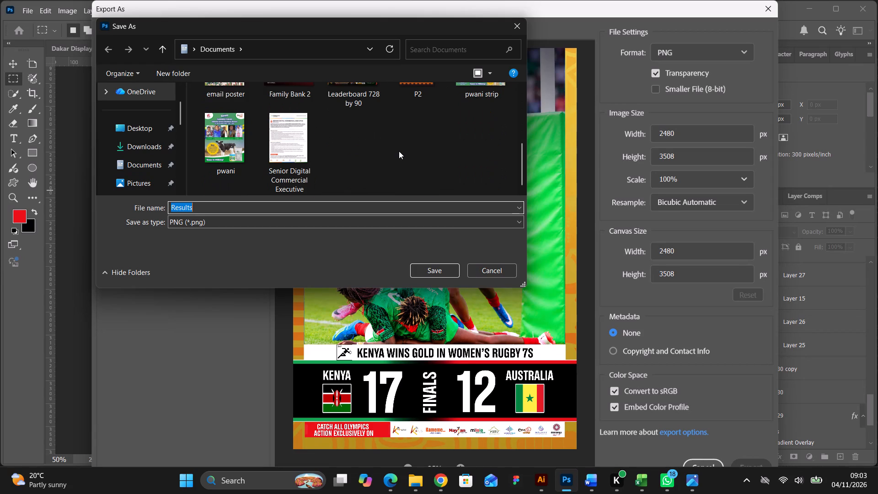
scroll(399, 151, "up", 4)
scroll(399, 151, "down", 6)
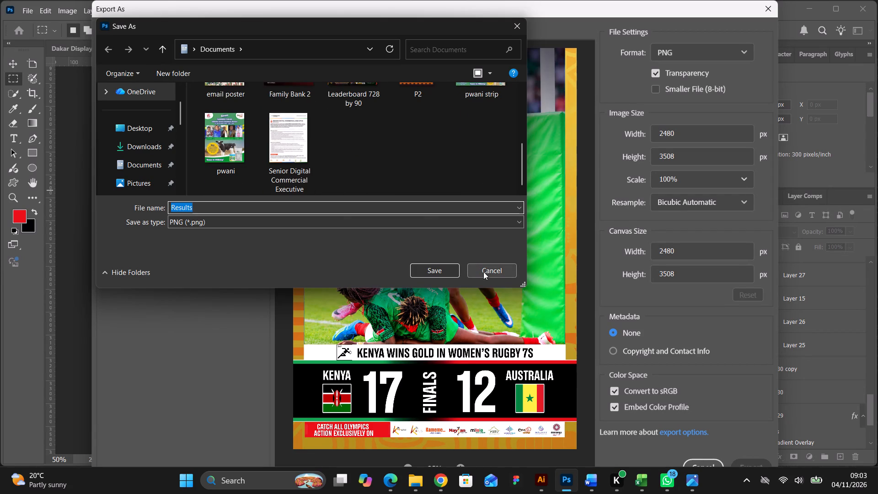
scroll(392, 176, "down", 2)
scroll(392, 176, "up", 2)
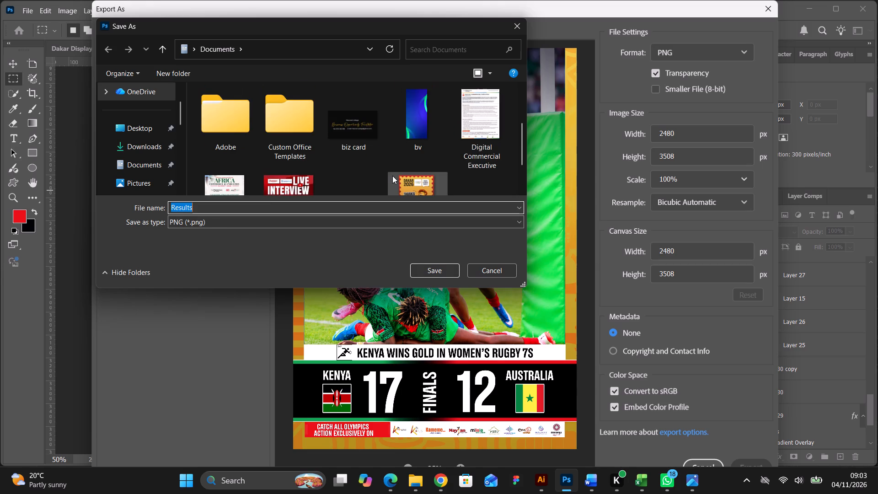
scroll(392, 176, "up", 1)
scroll(392, 176, "down", 2)
scroll(392, 175, "up", 3)
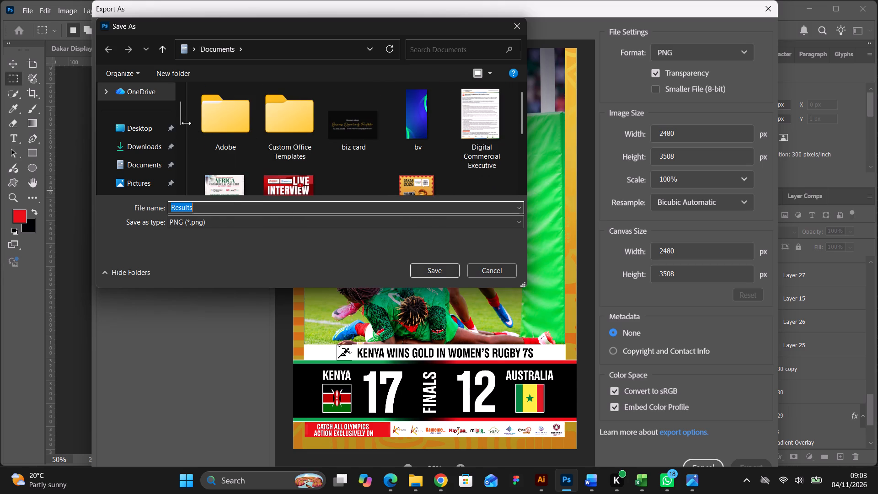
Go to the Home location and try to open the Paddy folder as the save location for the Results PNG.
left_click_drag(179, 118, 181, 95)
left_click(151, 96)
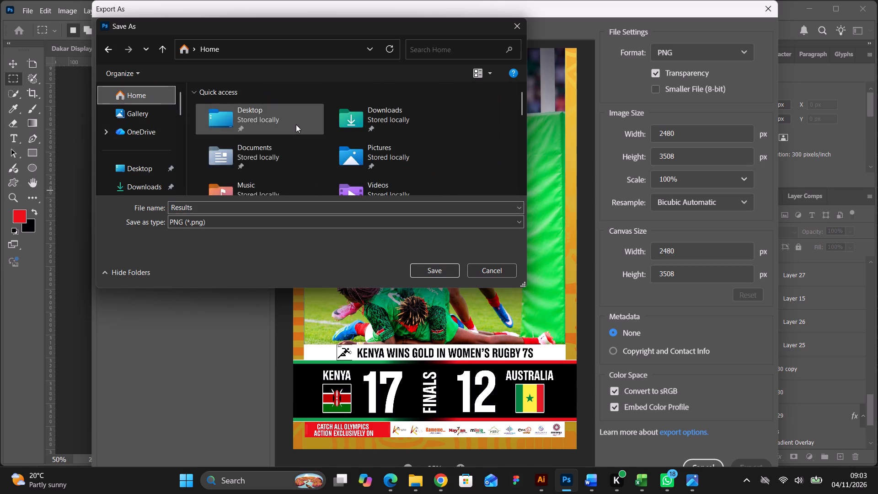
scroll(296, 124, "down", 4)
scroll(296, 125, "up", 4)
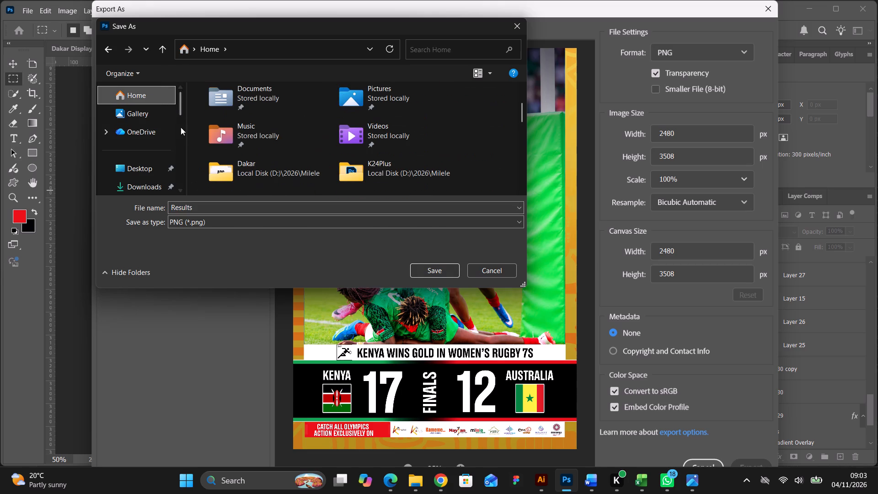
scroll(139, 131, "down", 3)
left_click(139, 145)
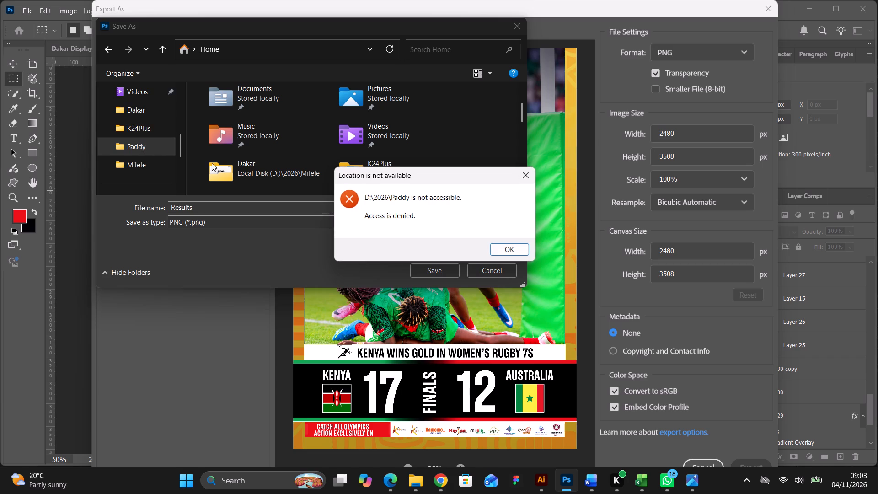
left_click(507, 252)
Find another save location for the Results PNG among the remaining folders and local drives.
scroll(161, 139, "down", 2)
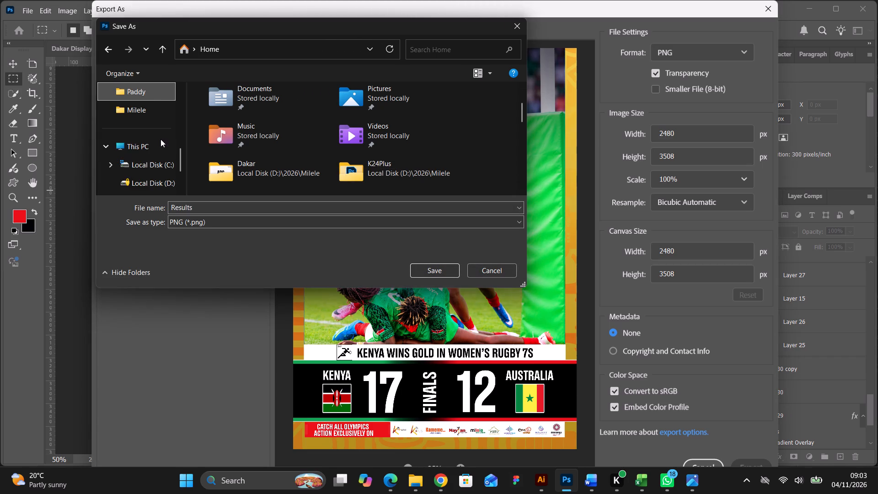
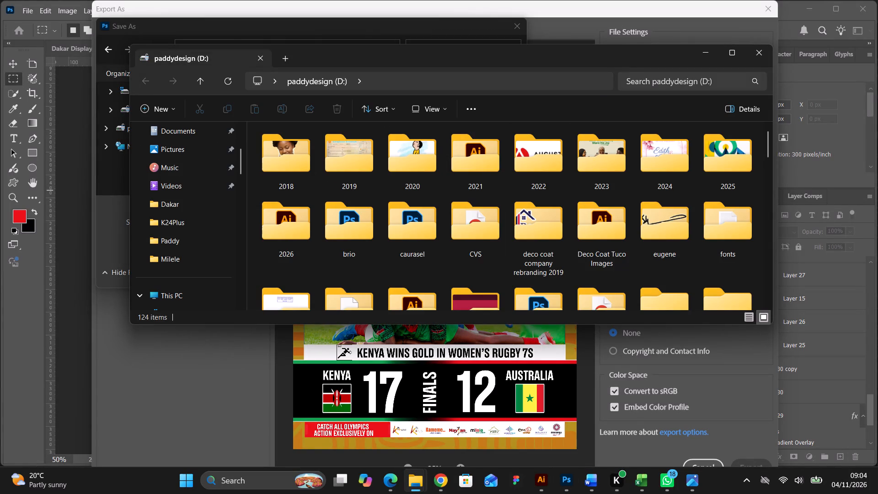
Return to the PNG export and set its save location to 2026 > Milele > Dakar on the paddydesign (D:) drive.
left_click(703, 55)
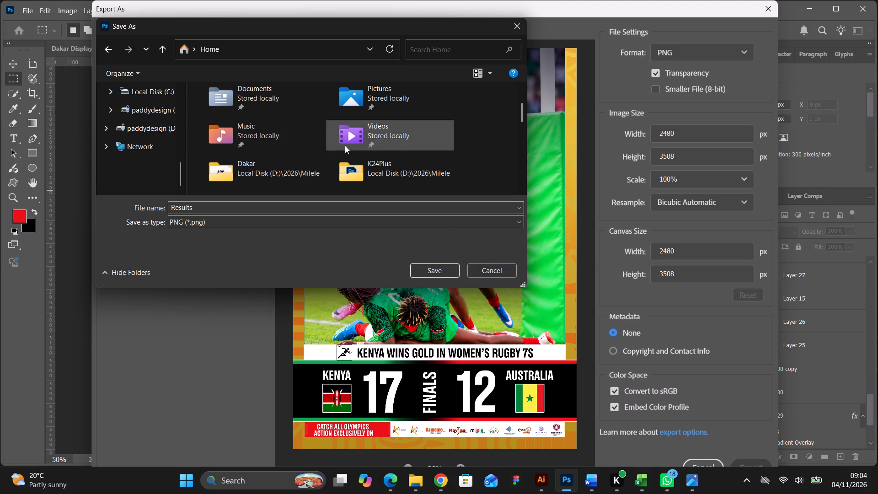
scroll(260, 151, "down", 2)
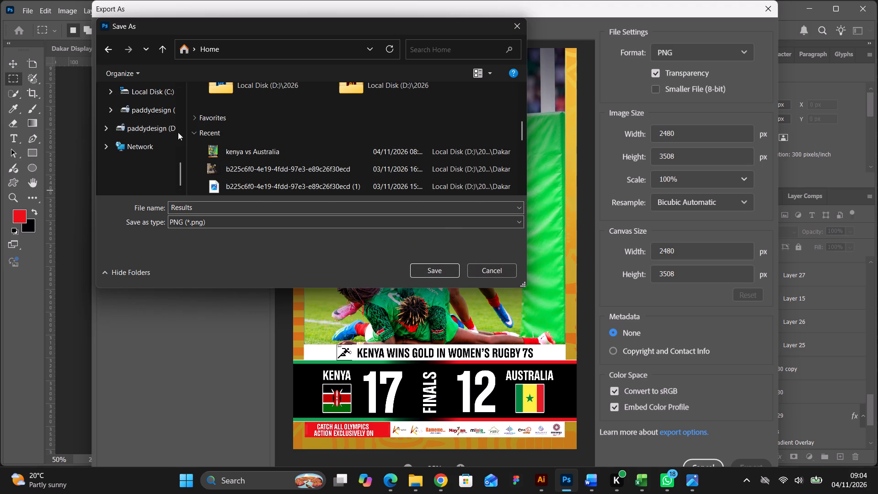
left_click(142, 129)
scroll(309, 135, "down", 2)
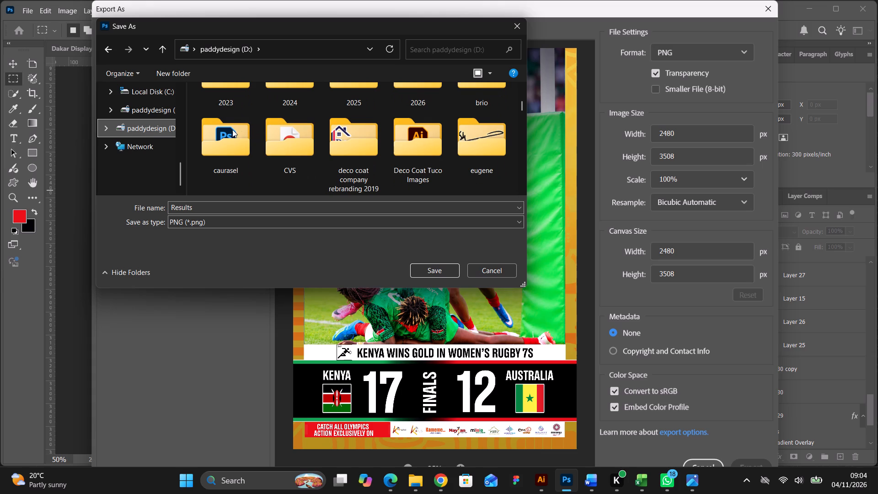
scroll(448, 123, "up", 1)
double_click(431, 123)
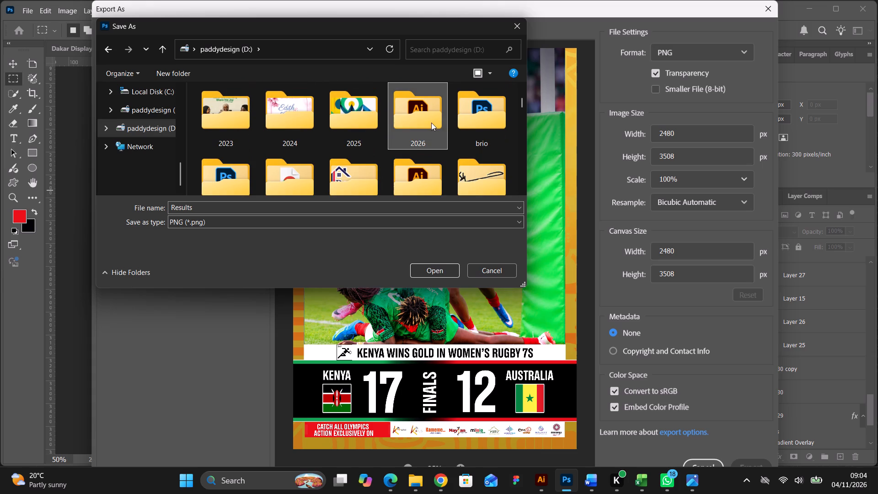
scroll(244, 154, "down", 1)
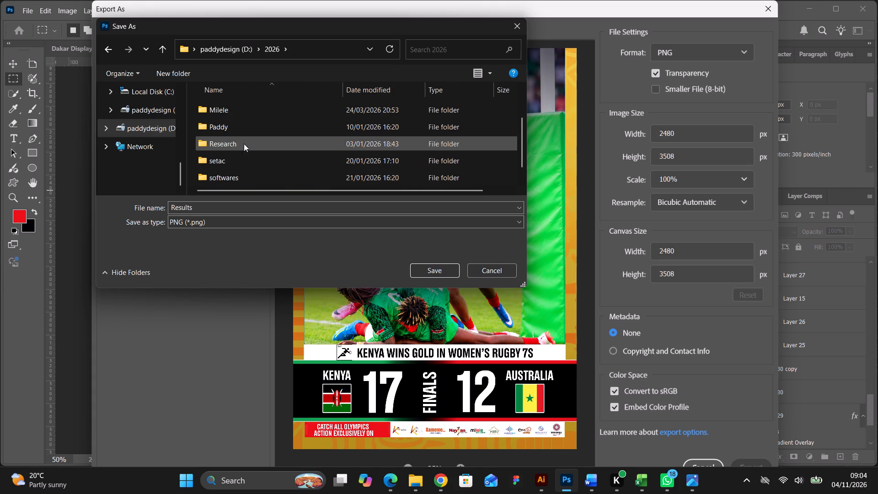
double_click(241, 116)
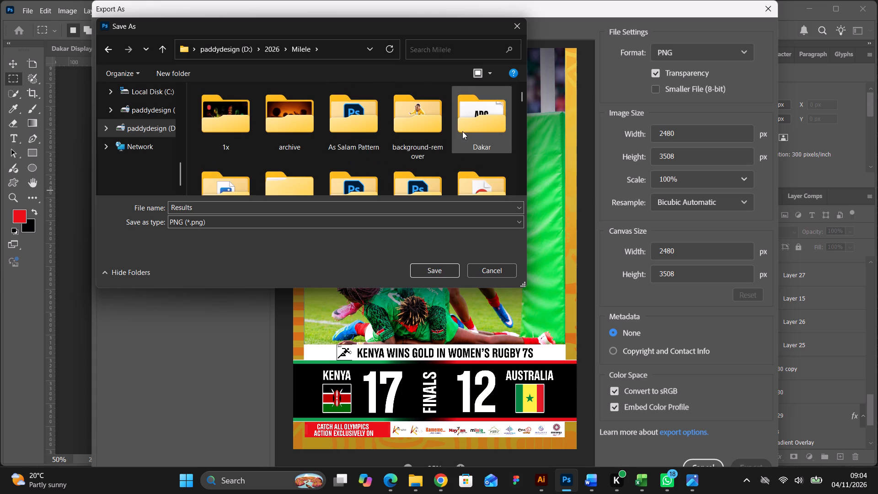
double_click(474, 127)
scroll(418, 167, "down", 3)
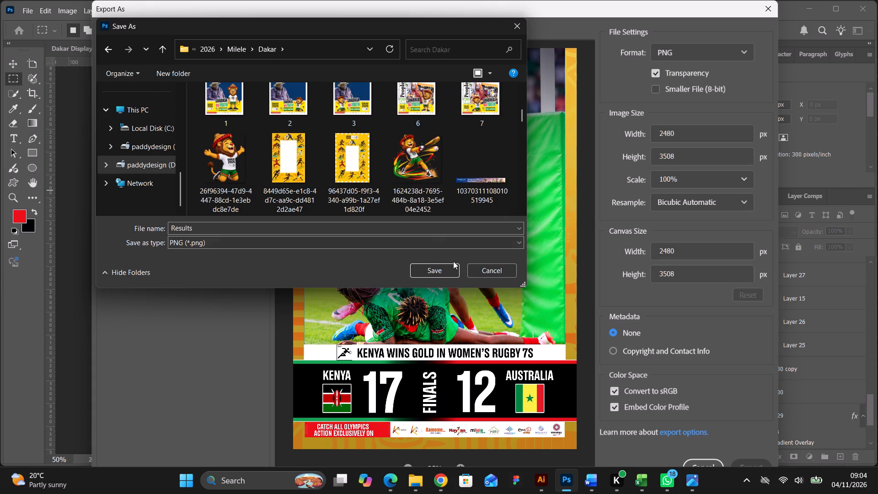
Export the poster as kenya vs Australia.png, replacing the existing file of that name in the Dakar folder.
left_click(265, 231)
type("kenya")
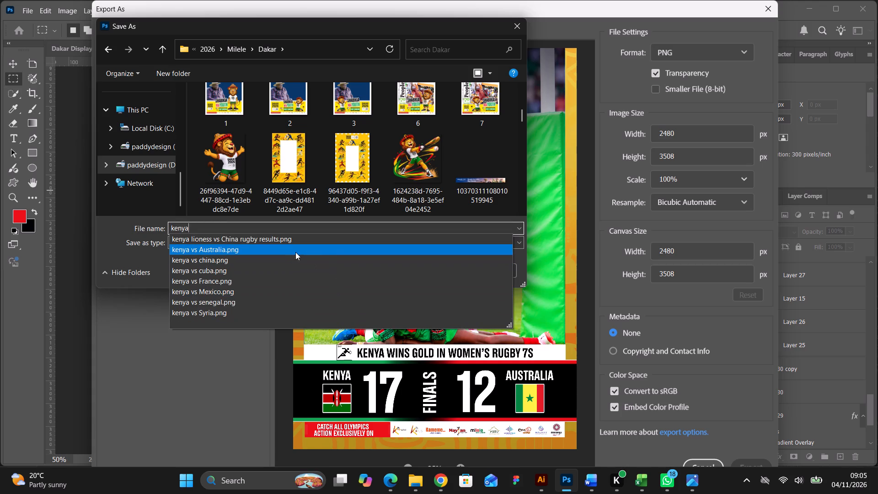
left_click(275, 249)
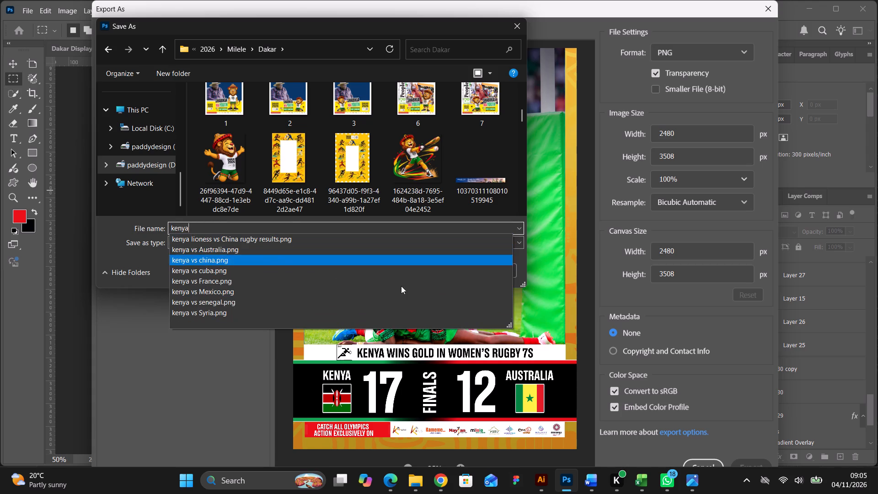
left_click(449, 275)
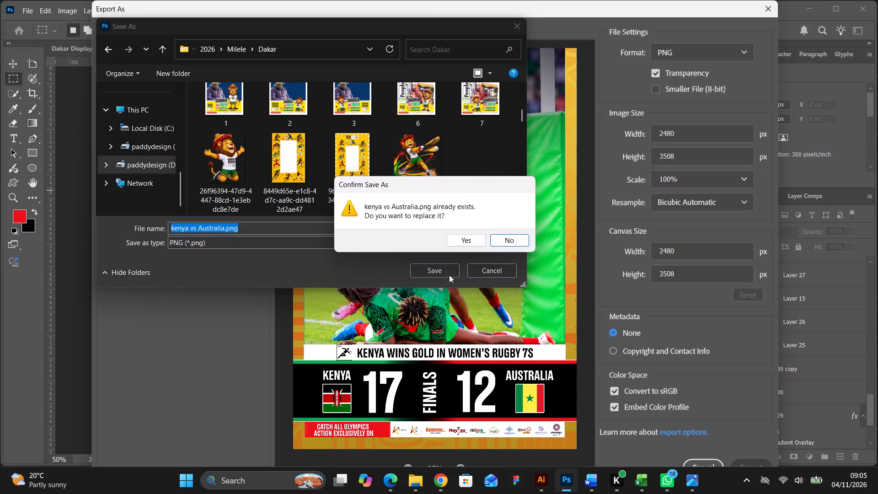
left_click(460, 242)
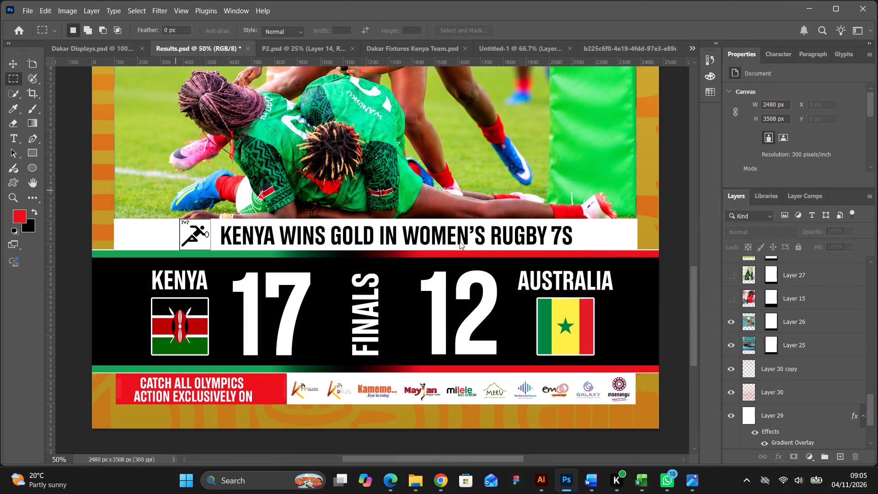
Switch to File Explorer's kenya search results for Dakar, view the exported kenya vs Australia.png full-window, and close it.
left_click(441, 478)
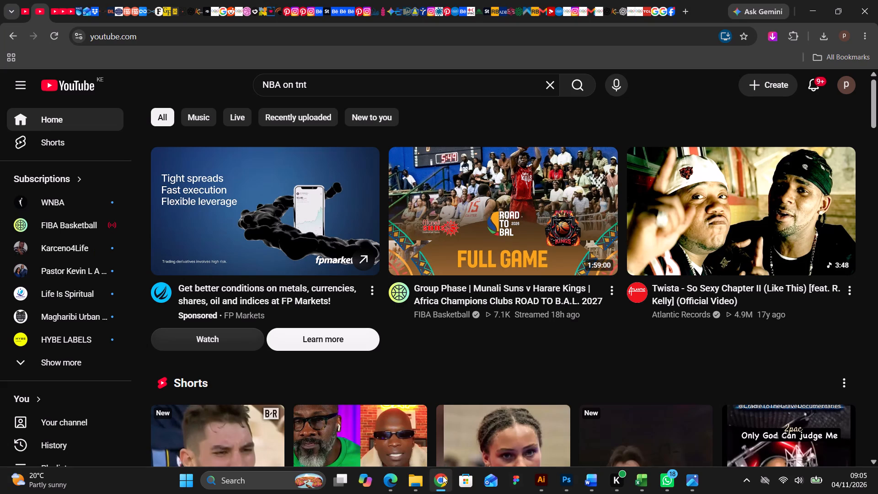
left_click(418, 474)
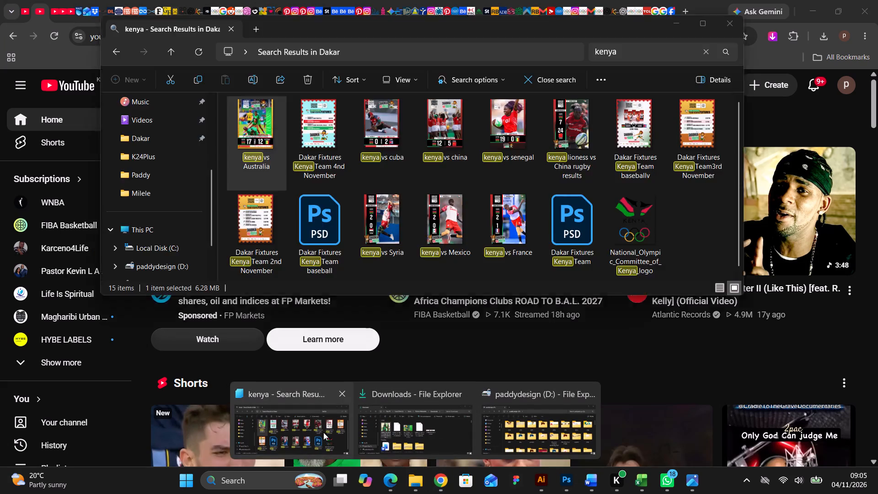
scroll(561, 270, "down", 2)
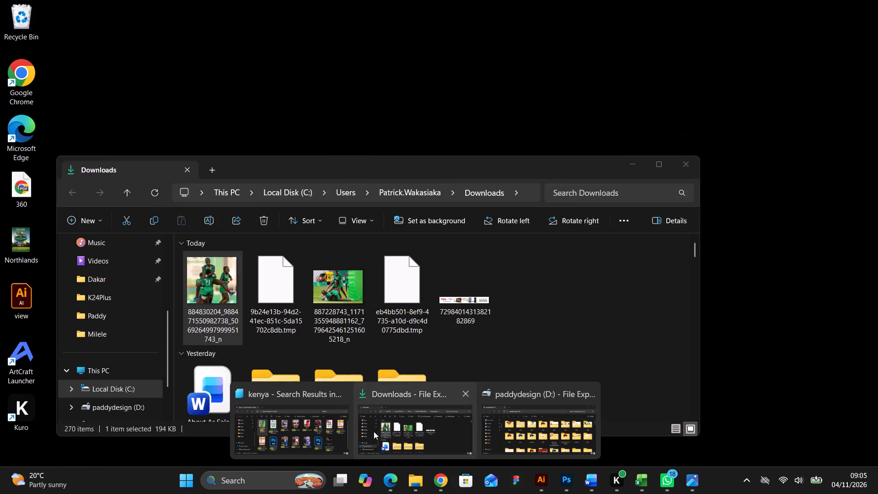
left_click(327, 428)
scroll(598, 213, "down", 3)
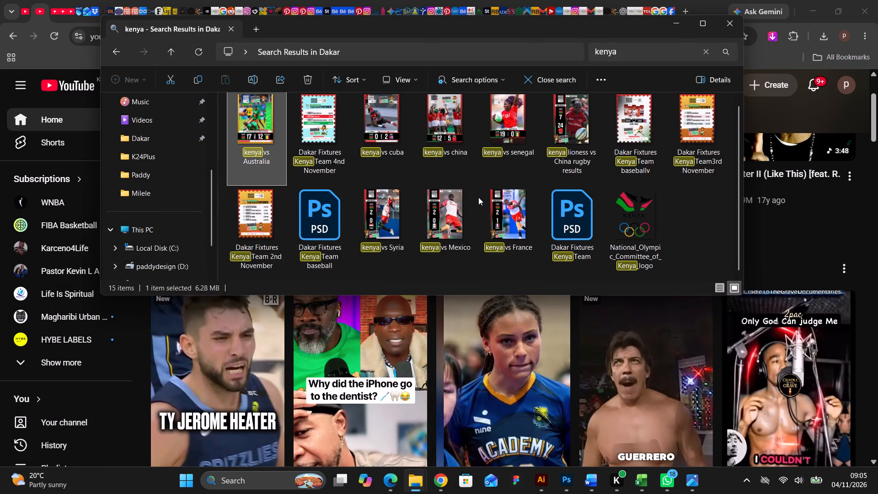
double_click(248, 134)
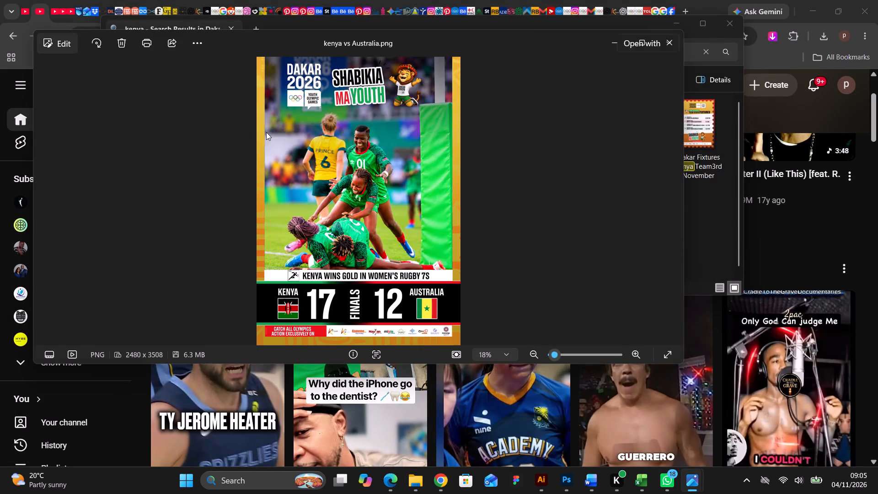
left_click(639, 44)
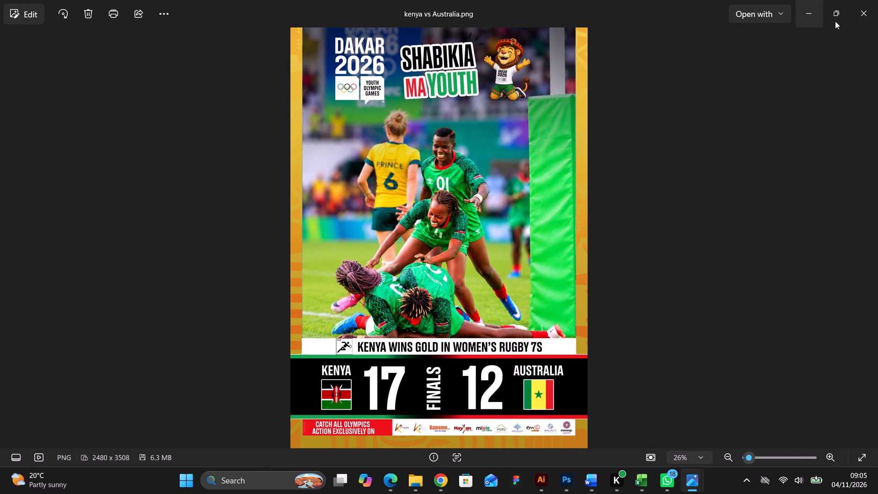
left_click(864, 17)
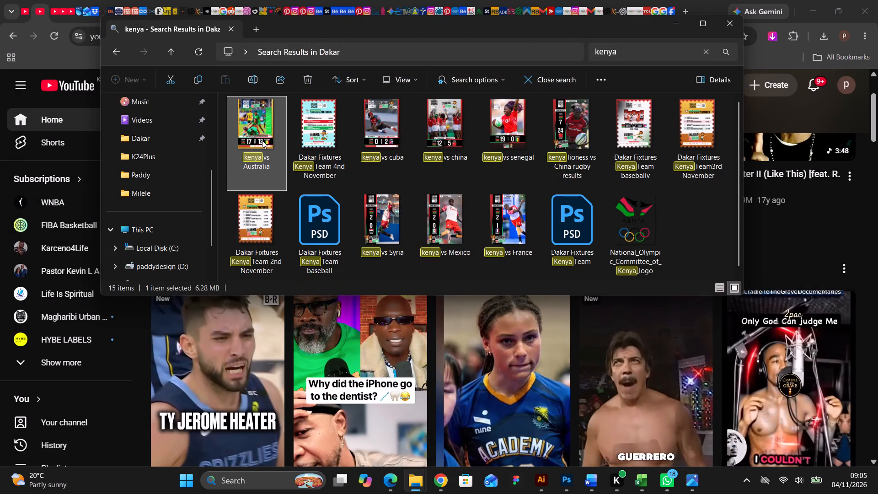
Select the exported kenya vs Australia image among the kenya search results in the Dakar folder.
left_click(262, 140)
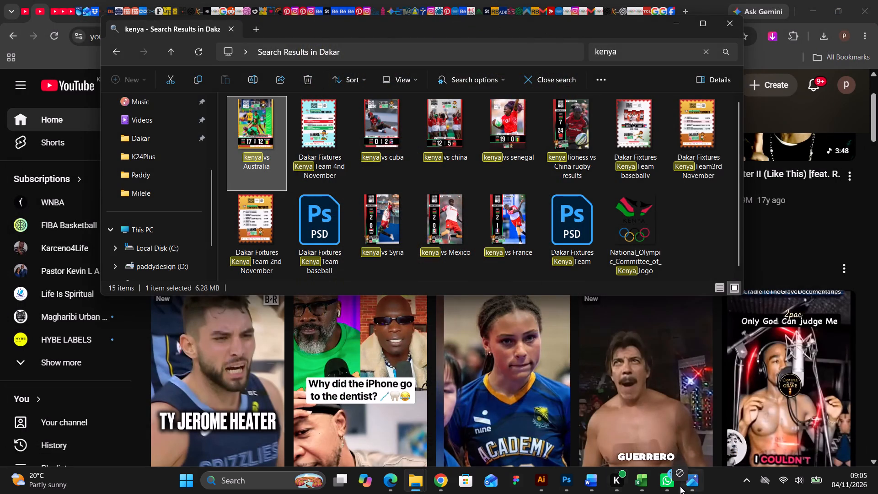
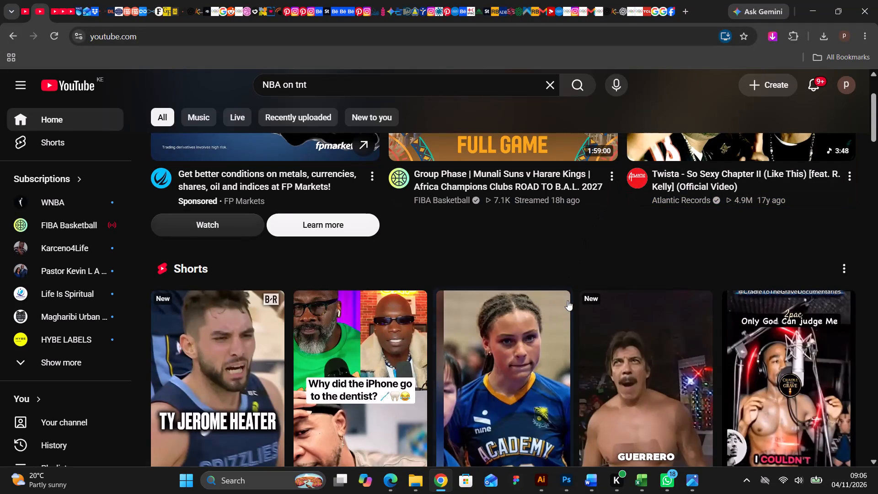
Switch to Photoshop and look over the Results.psd poster from the Youth Olympic Games logos down to the sponsor strip.
left_click(569, 484)
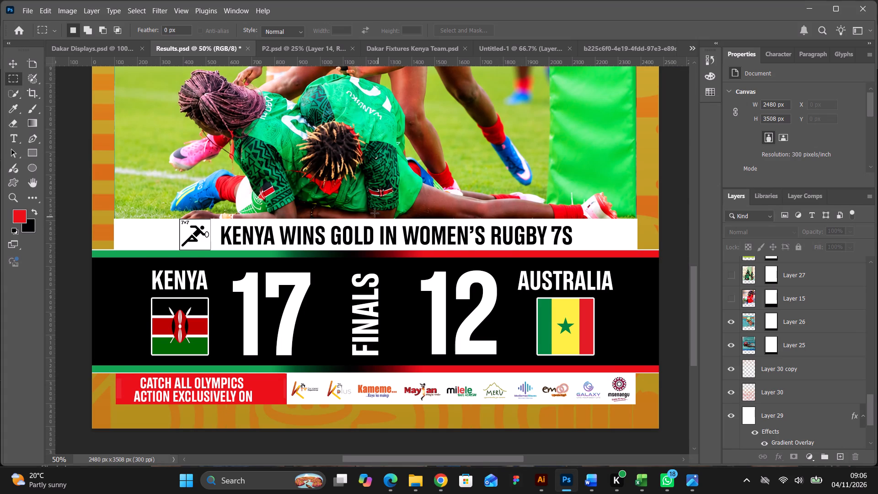
scroll(375, 213, "up", 20)
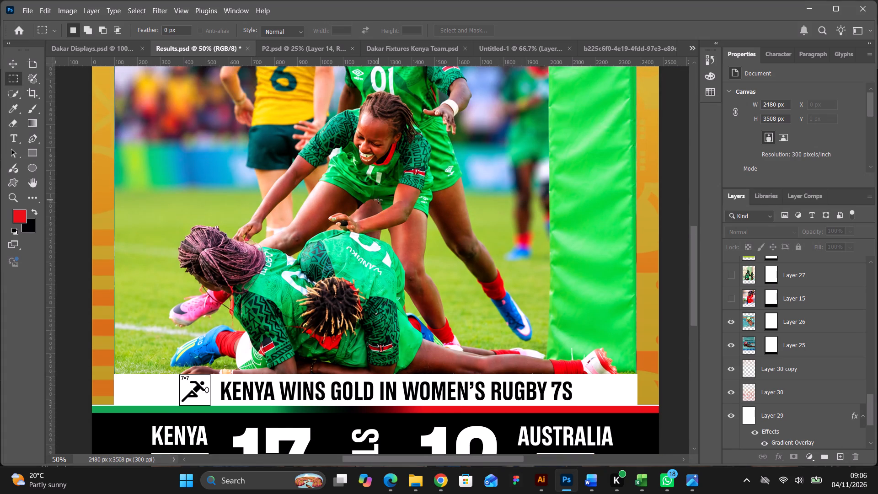
scroll(378, 200, "up", 20)
scroll(378, 200, "up", 11)
scroll(382, 204, "down", 14)
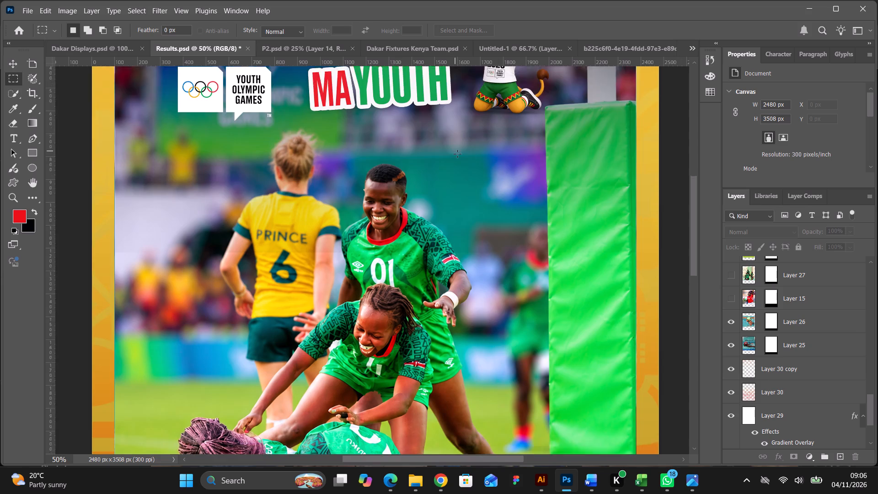
scroll(457, 154, "down", 20)
scroll(457, 154, "down", 20)
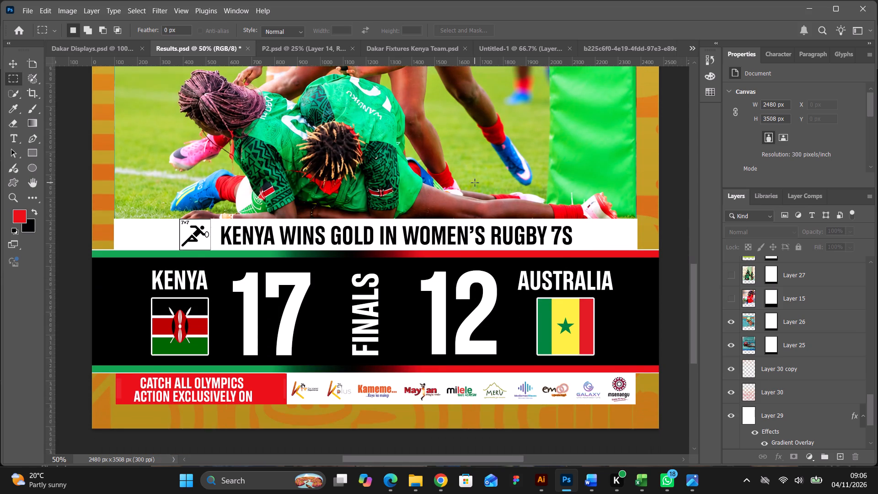
scroll(475, 183, "down", 3)
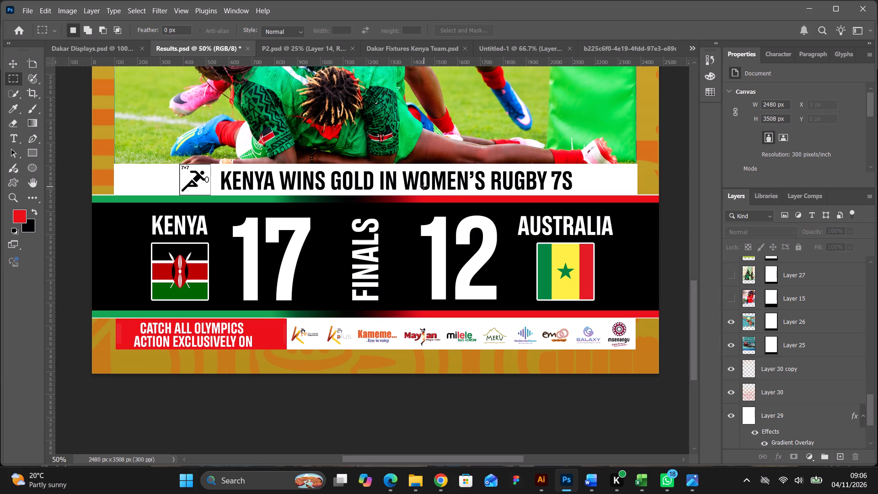
Select the "Catch all Olympics action exclusively on" sponsor strip with the Move tool and copy its width value.
left_click(26, 11)
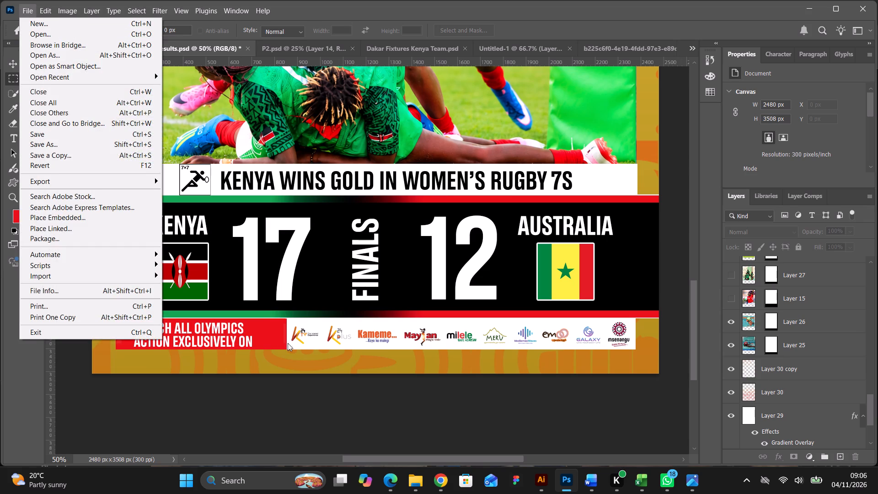
left_click(278, 338)
left_click(21, 61)
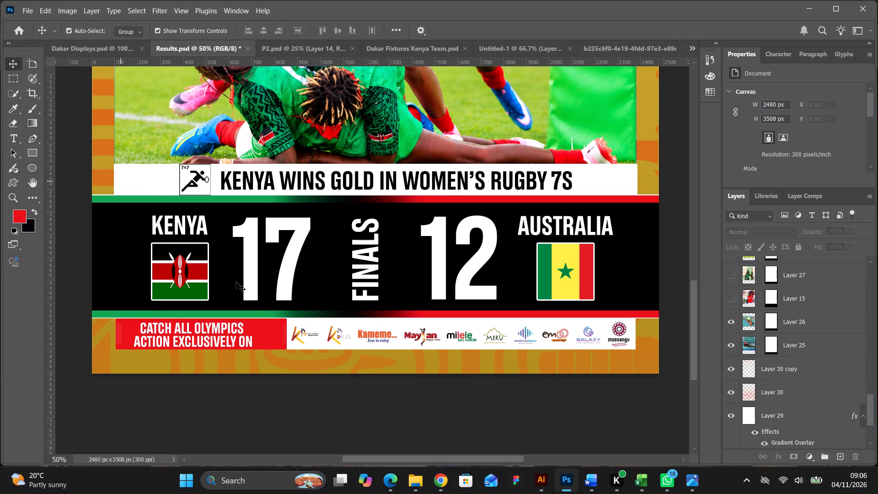
left_click(276, 341)
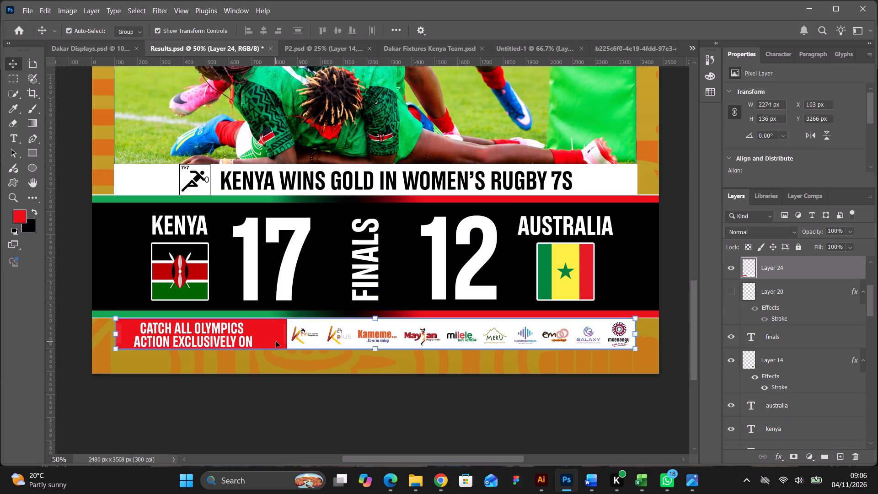
left_click(770, 102)
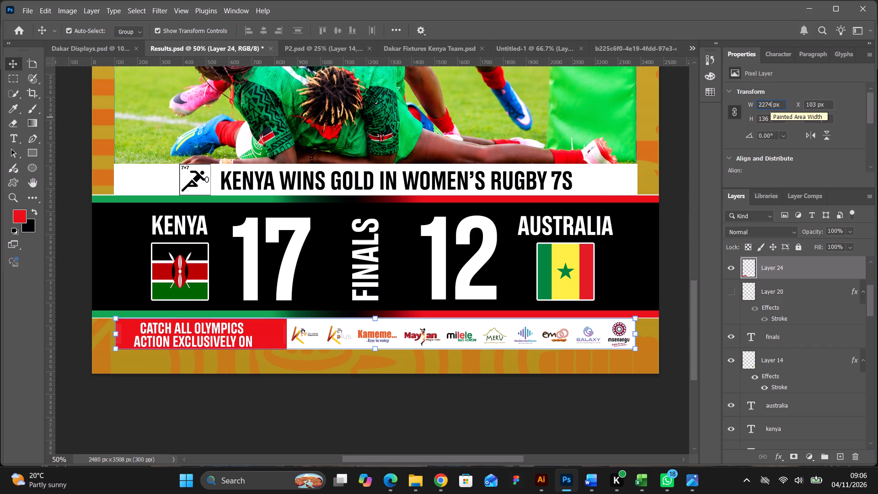
left_click_drag(770, 102, 754, 104)
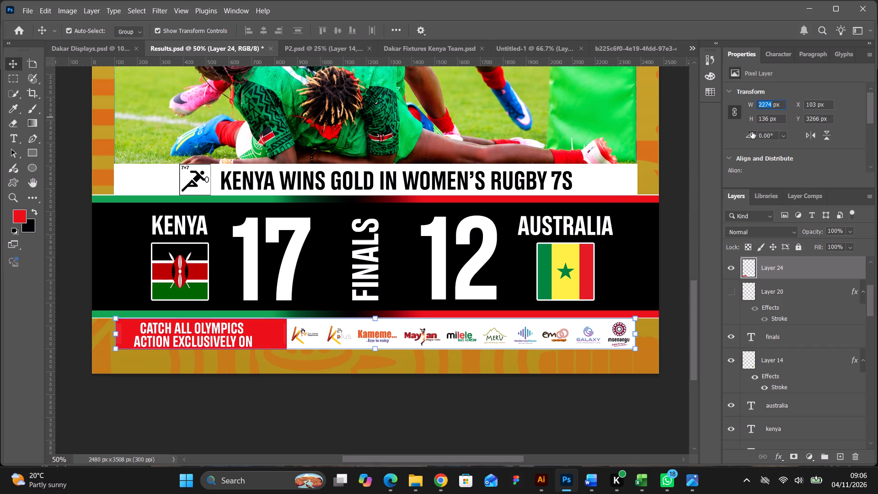
key("ctrl+c")
Create a new document measuring 2274 × 136 pixels at a resolution of 72 pixels/inch.
left_click(28, 11)
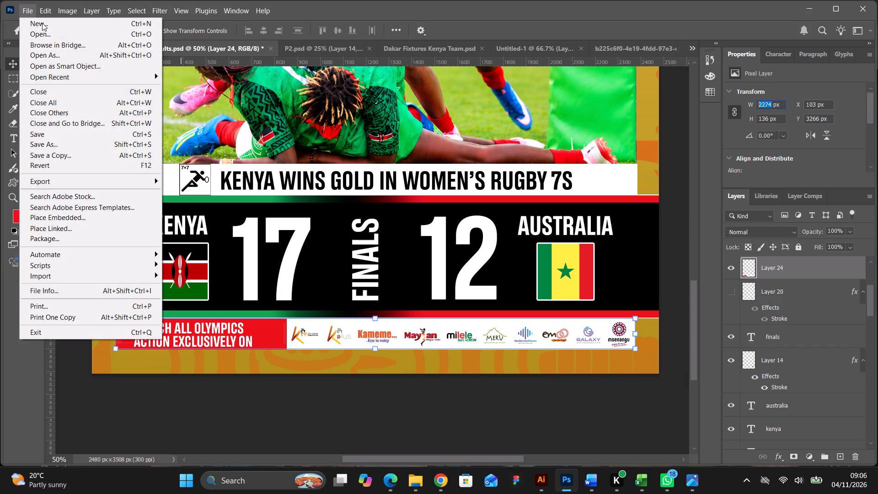
left_click(42, 23)
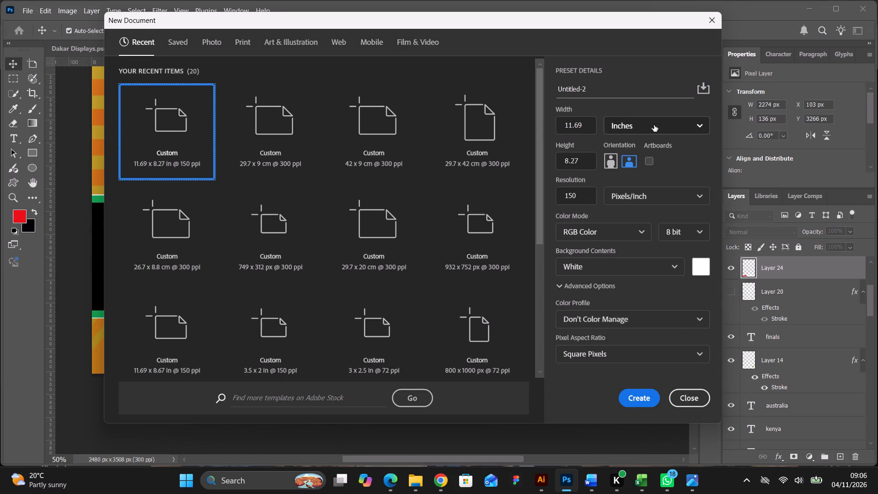
left_click(657, 125)
left_click(650, 143)
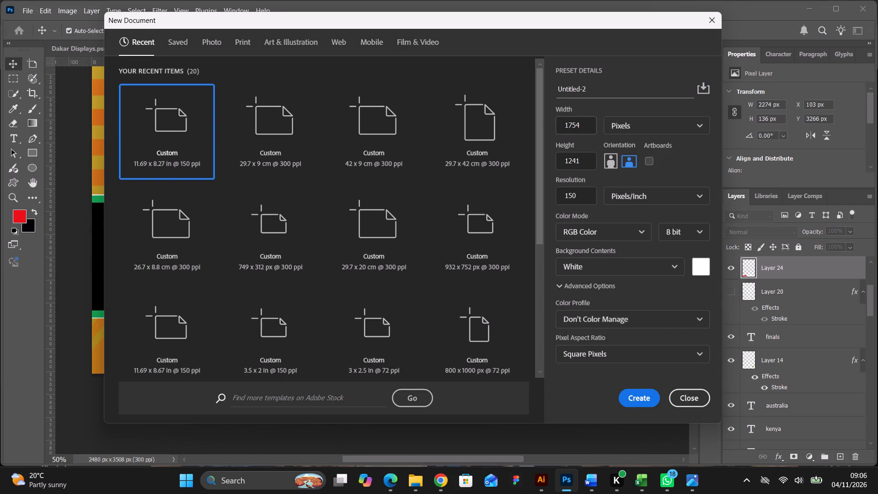
left_click_drag(579, 126, 546, 123)
key("ctrl+v")
left_click_drag(586, 163, 525, 164)
type("13")
key("6")
left_click_drag(577, 197, 557, 197)
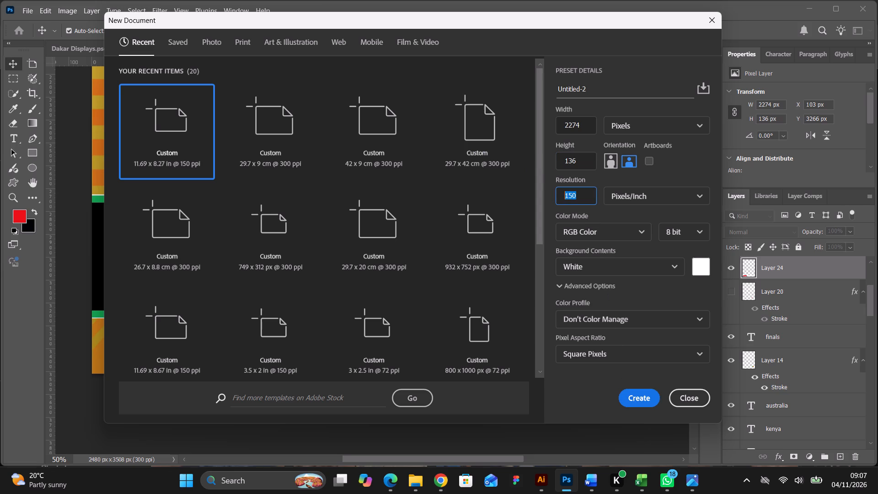
key("7")
key("2")
left_click(652, 401)
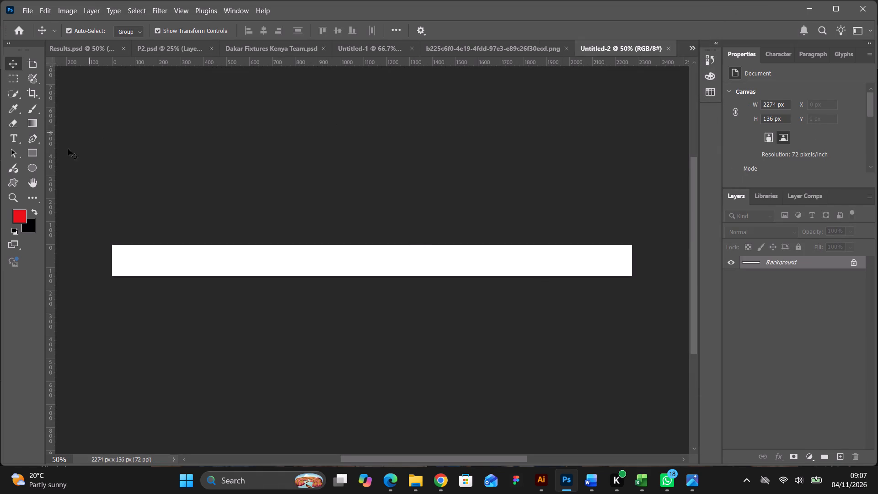
Extend the new document's canvas upward to 2274 × 196 px with the Crop tool and dismiss the chat notification.
left_click(34, 199)
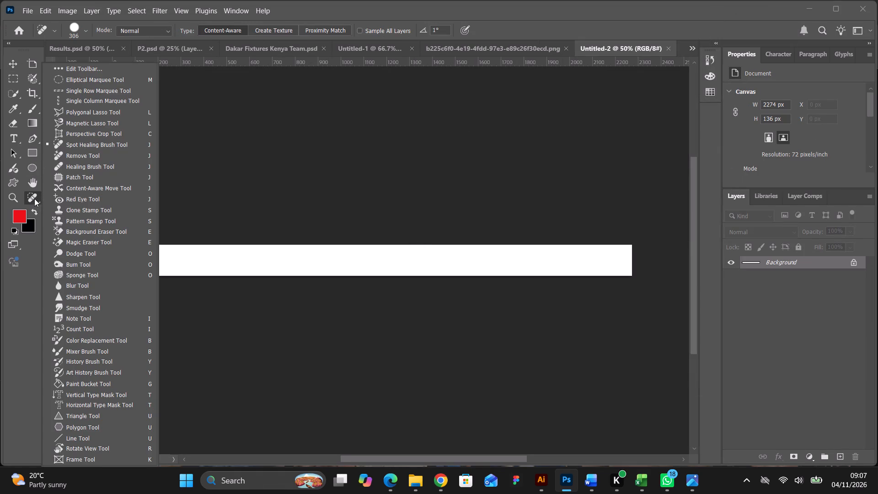
left_click(32, 97)
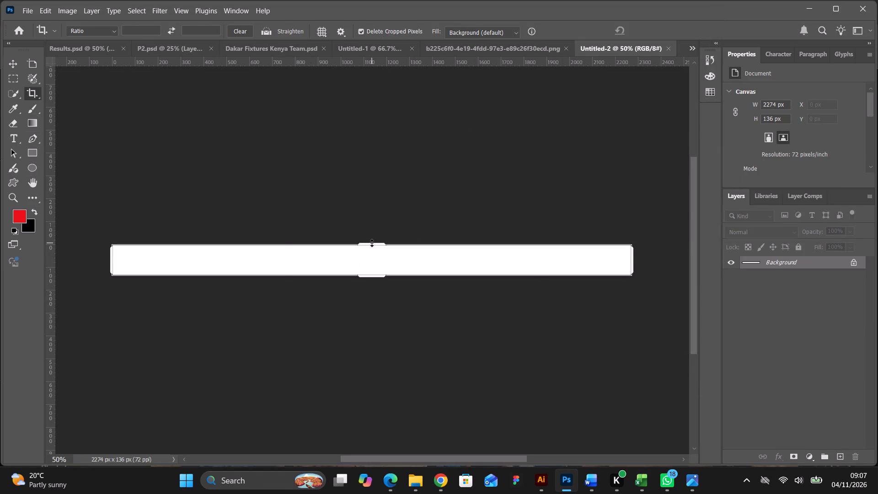
left_click_drag(372, 243, 370, 236)
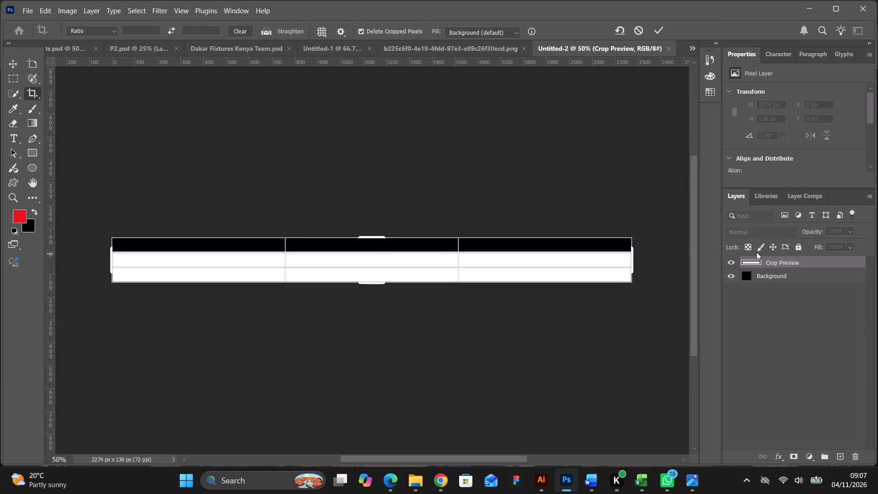
left_click(11, 61)
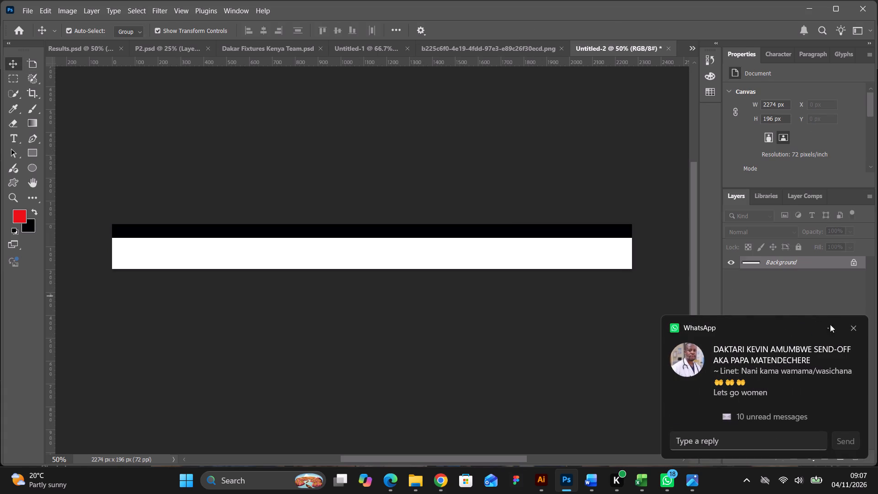
left_click(850, 327)
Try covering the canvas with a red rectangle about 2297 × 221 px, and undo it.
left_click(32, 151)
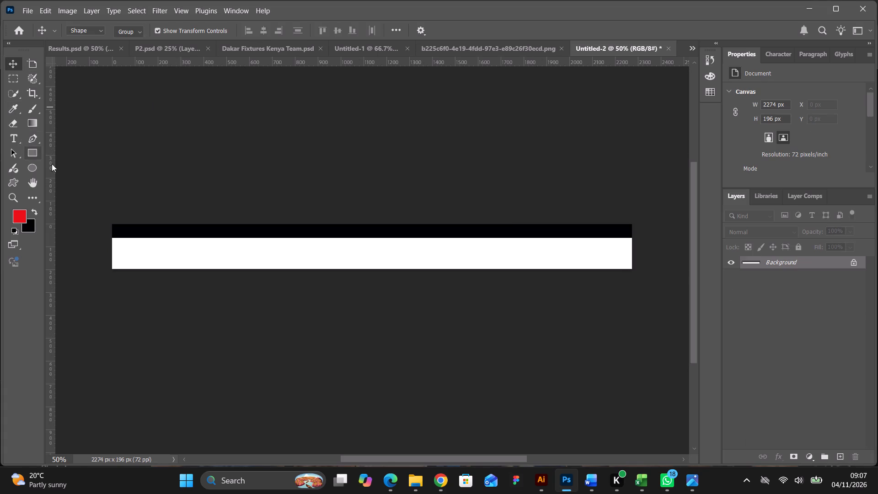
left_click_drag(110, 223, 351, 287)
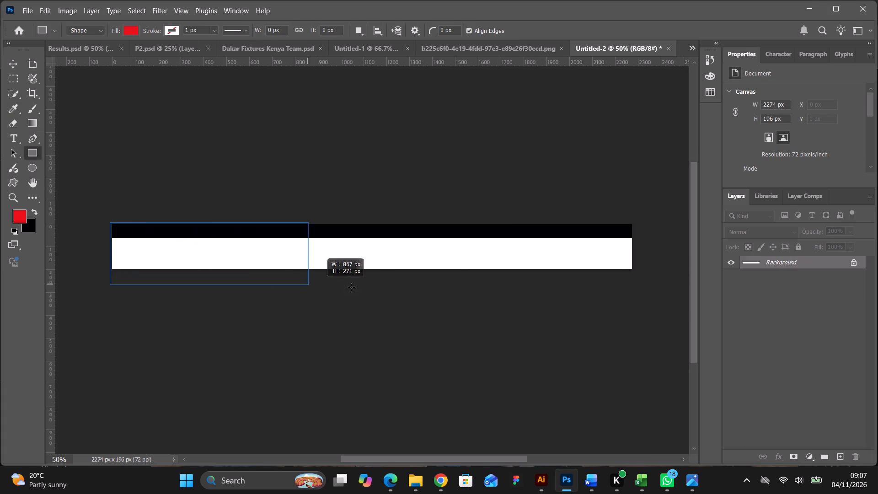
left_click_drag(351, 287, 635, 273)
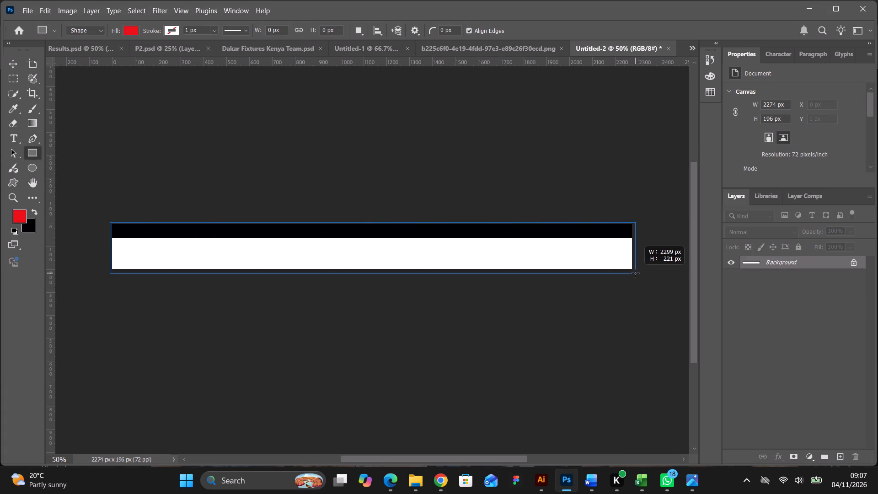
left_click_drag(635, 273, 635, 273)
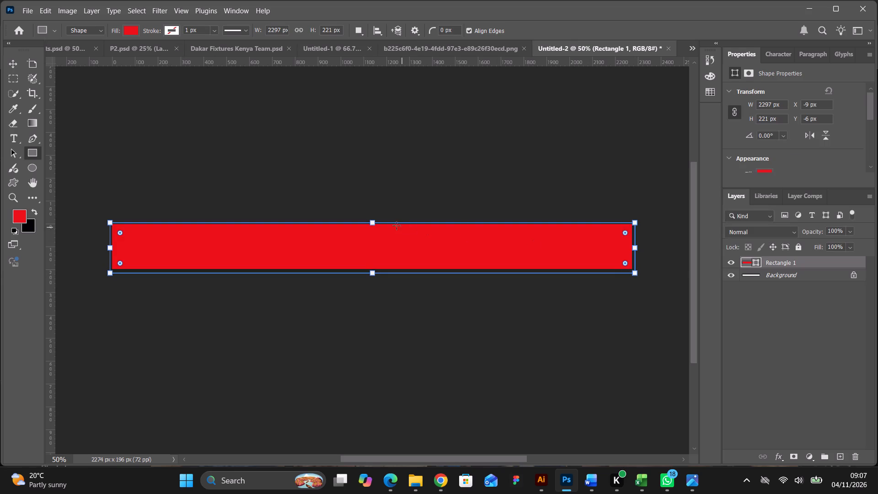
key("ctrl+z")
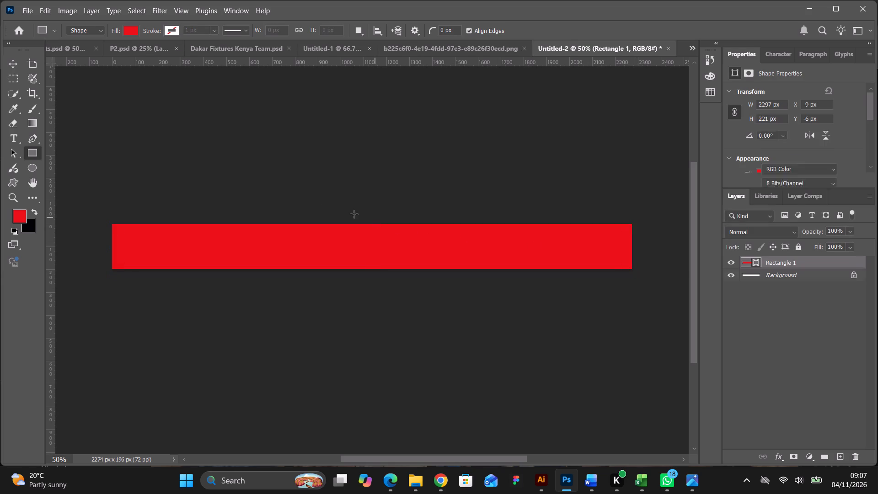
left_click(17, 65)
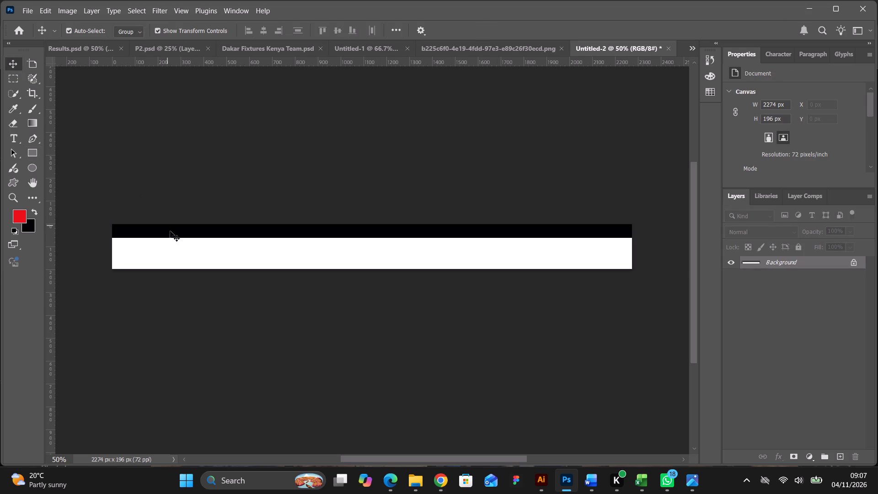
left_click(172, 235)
Extend the canvas further upward to a height of 364 px with the Crop tool.
left_click(32, 97)
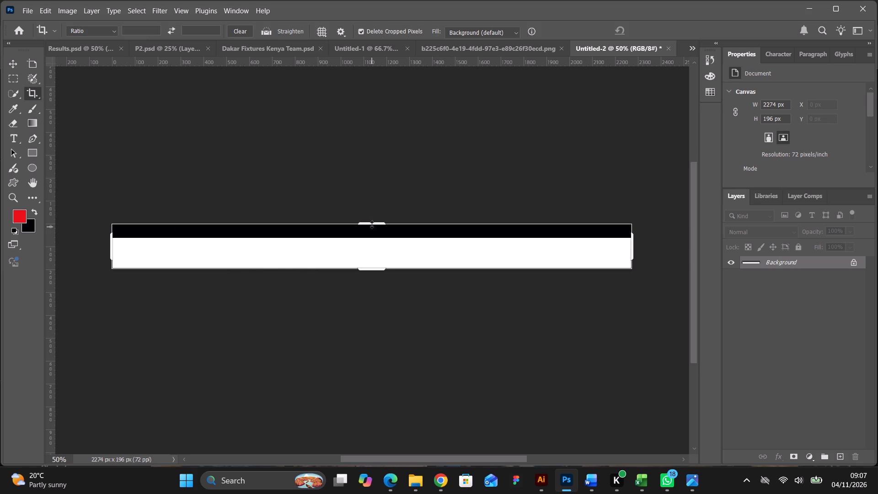
left_click_drag(372, 224, 370, 205)
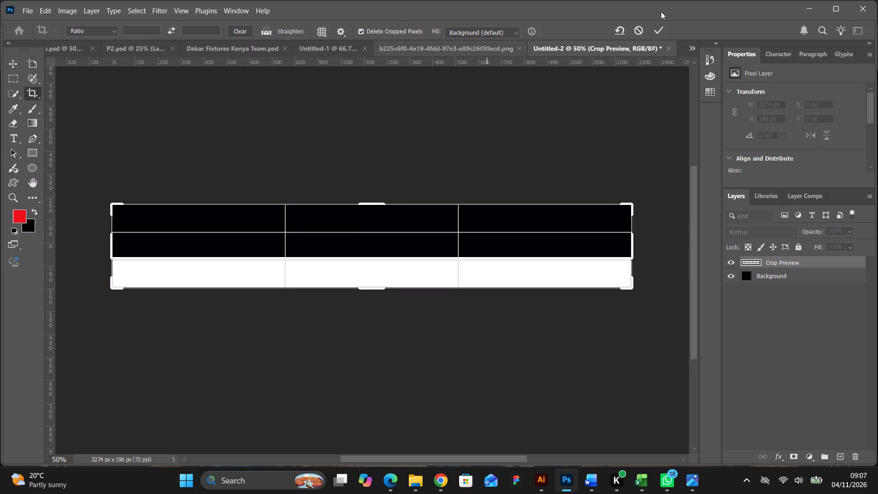
left_click(657, 28)
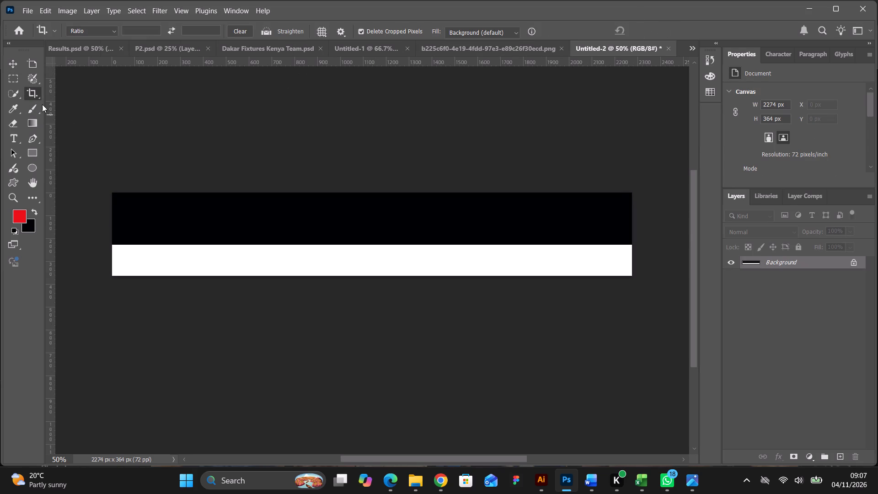
Draw a red rectangle about 2315 × 418 px covering the whole canvas.
left_click(31, 154)
left_click_drag(105, 188, 636, 282)
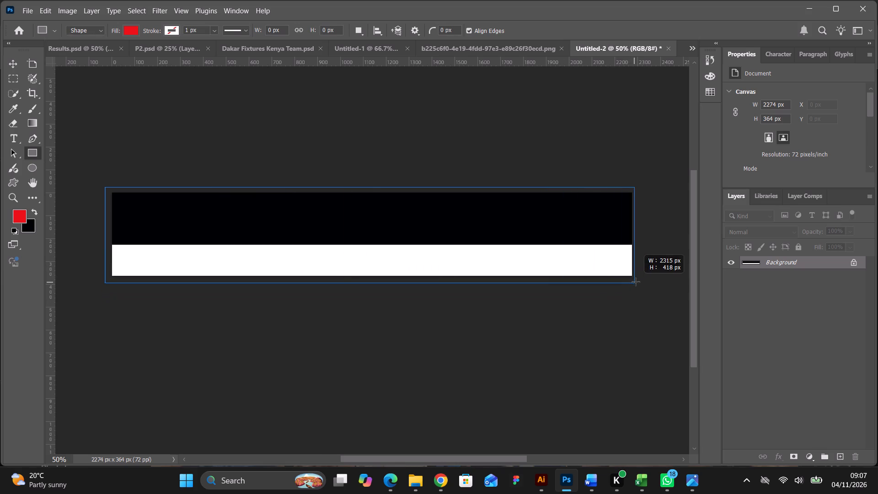
left_click_drag(636, 282, 636, 280)
Unlock the Background layer beneath the red rectangle.
left_click(857, 278)
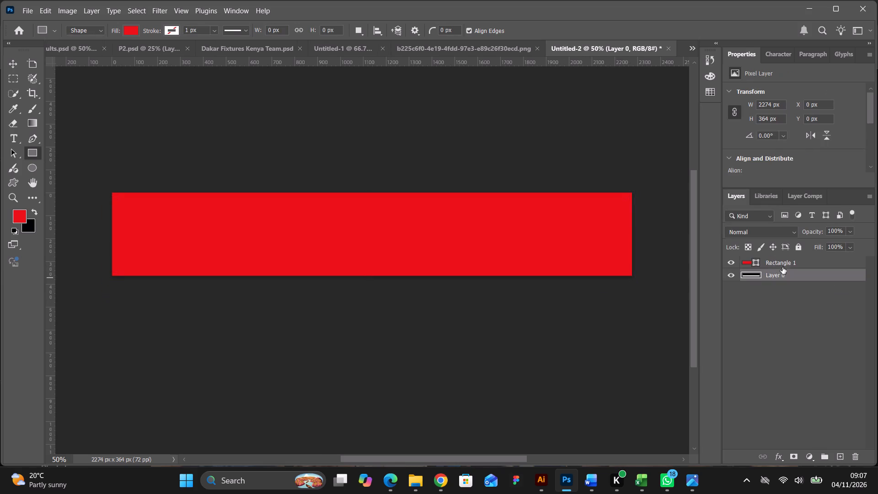
Change the fill colour of the Rectangle 1 shape to white, ffffff.
double_click(755, 263)
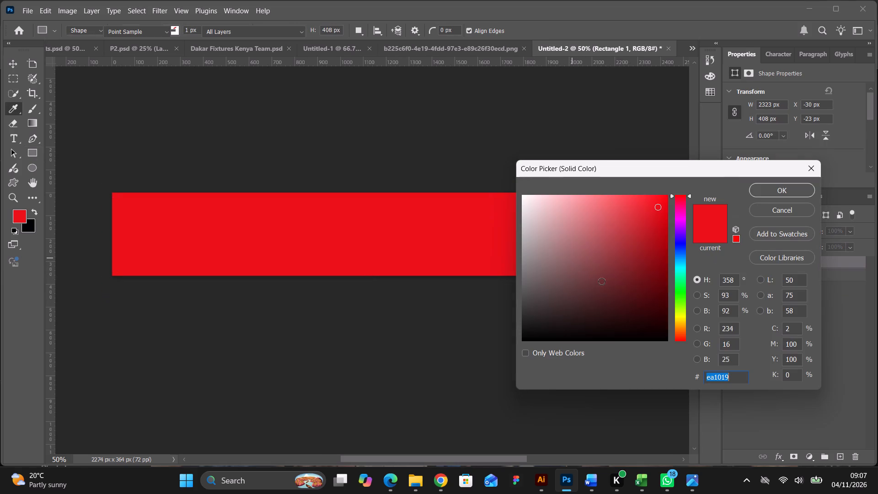
key("f")
key("f")
key("f")
key("f")
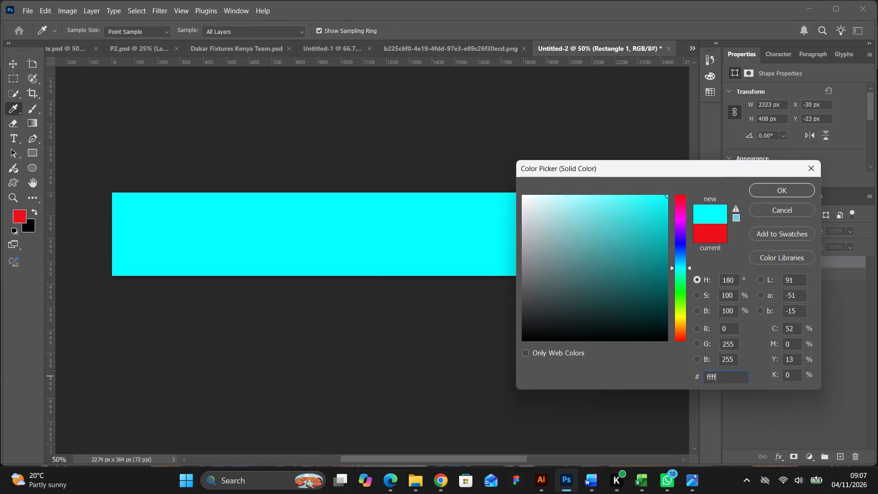
key("f")
key("f")
left_click(771, 195)
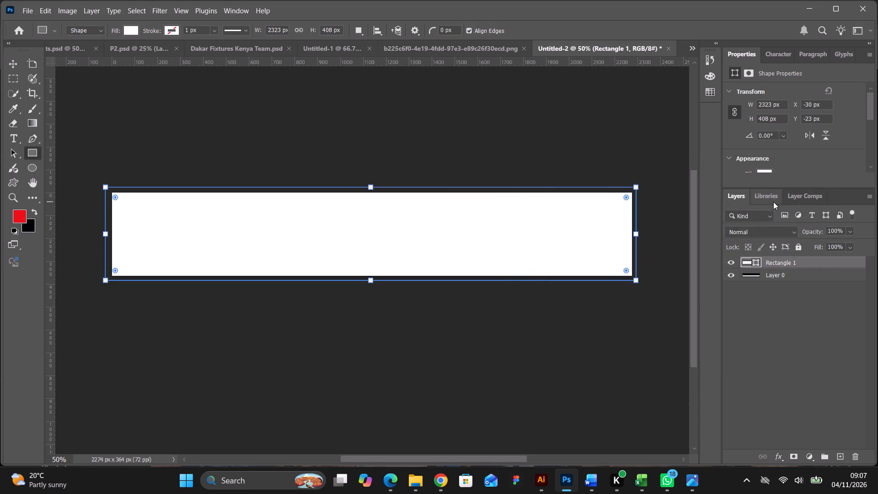
Merge the white Rectangle 1 shape with Layer 0 into a single layer.
left_click(19, 66)
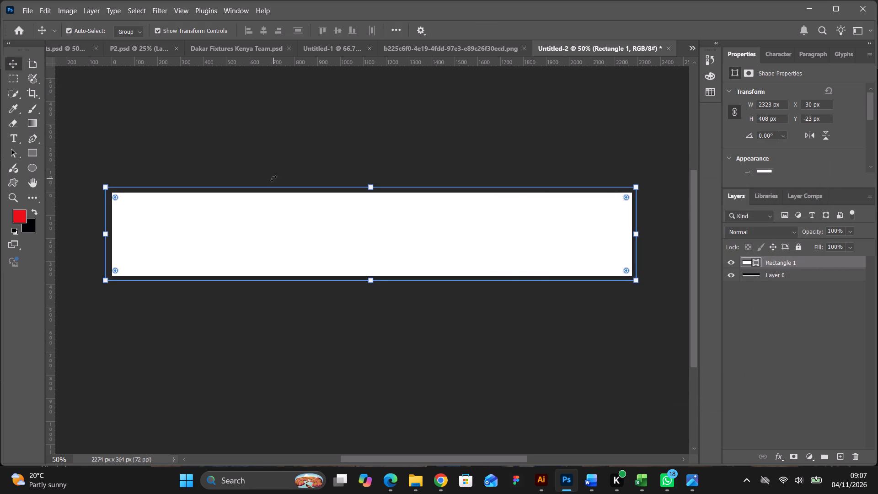
left_click(231, 169)
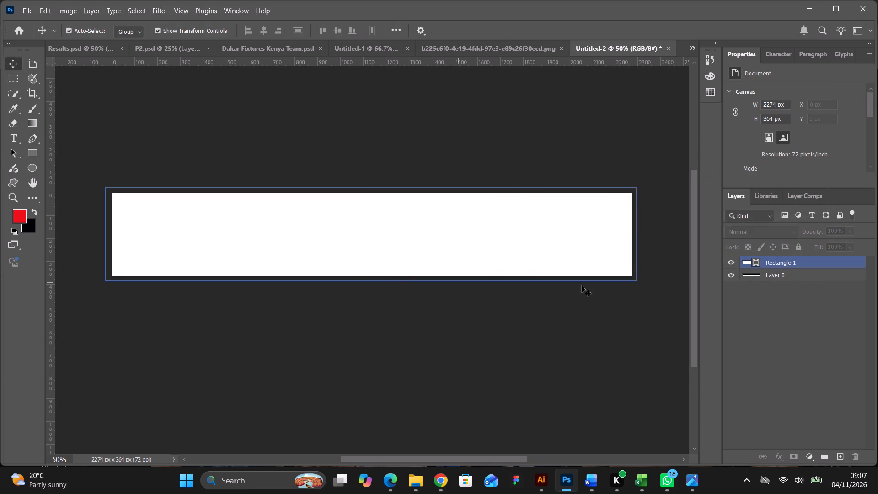
left_click(792, 279)
left_click(785, 267, "ctrl")
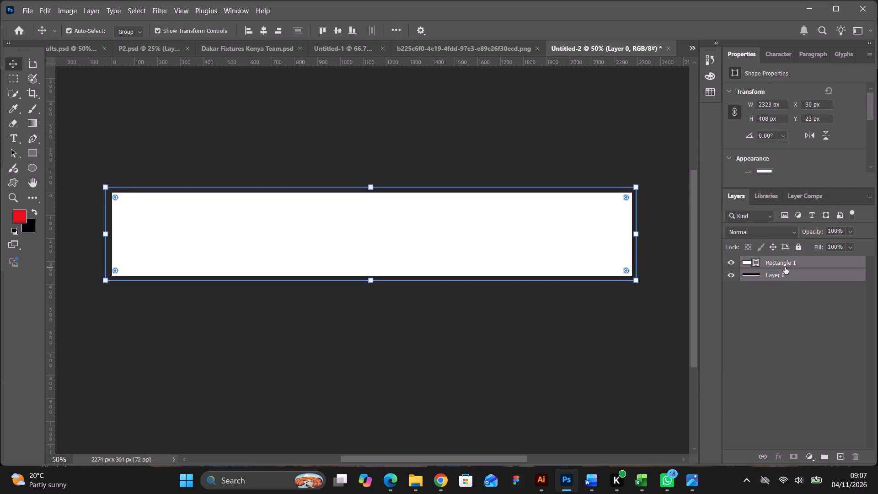
key("ctrl+e")
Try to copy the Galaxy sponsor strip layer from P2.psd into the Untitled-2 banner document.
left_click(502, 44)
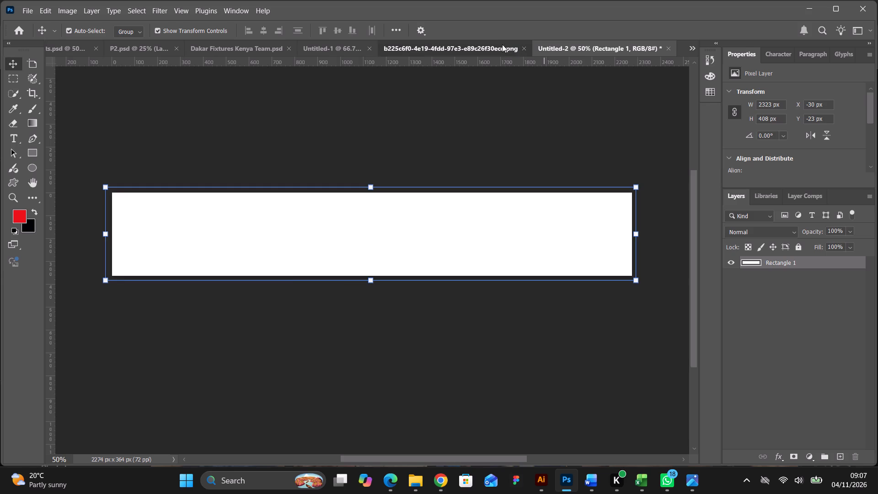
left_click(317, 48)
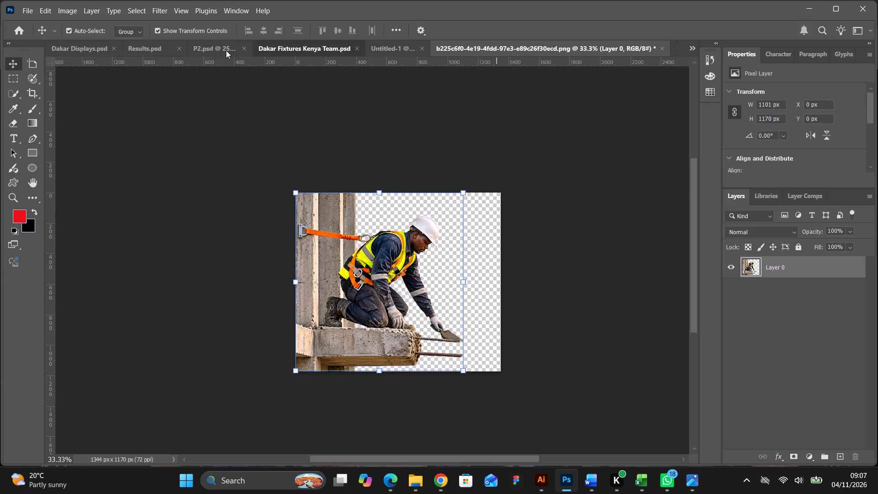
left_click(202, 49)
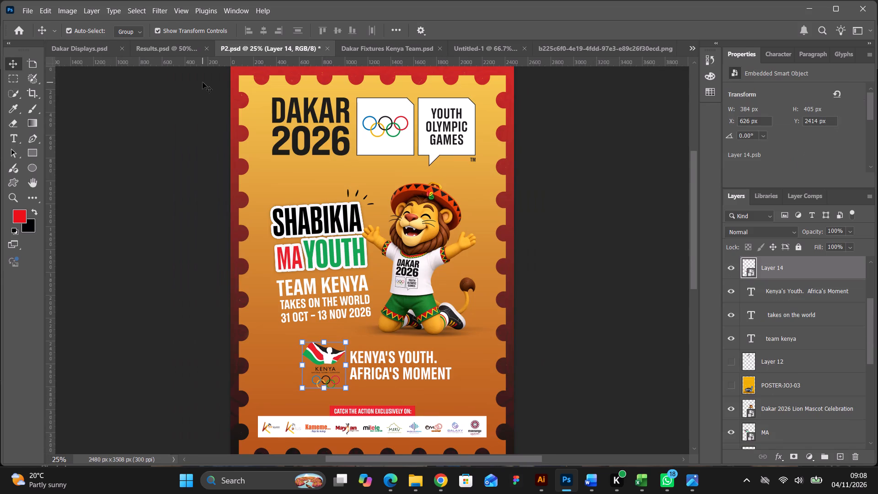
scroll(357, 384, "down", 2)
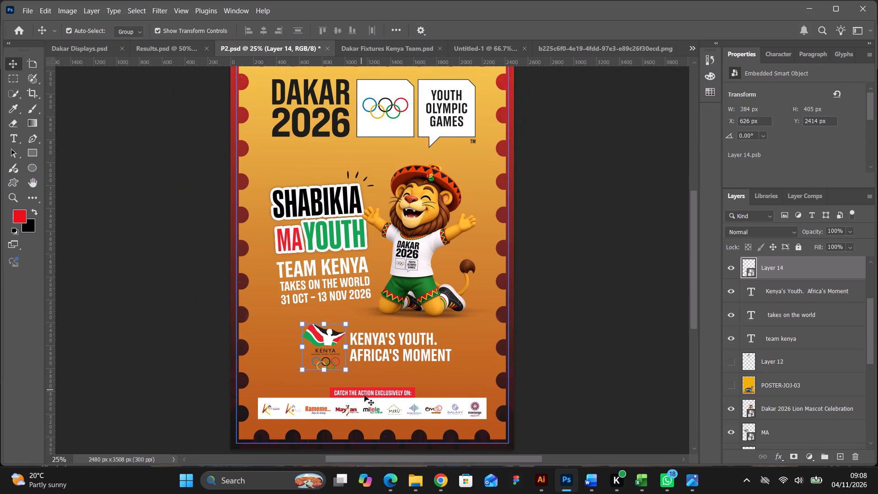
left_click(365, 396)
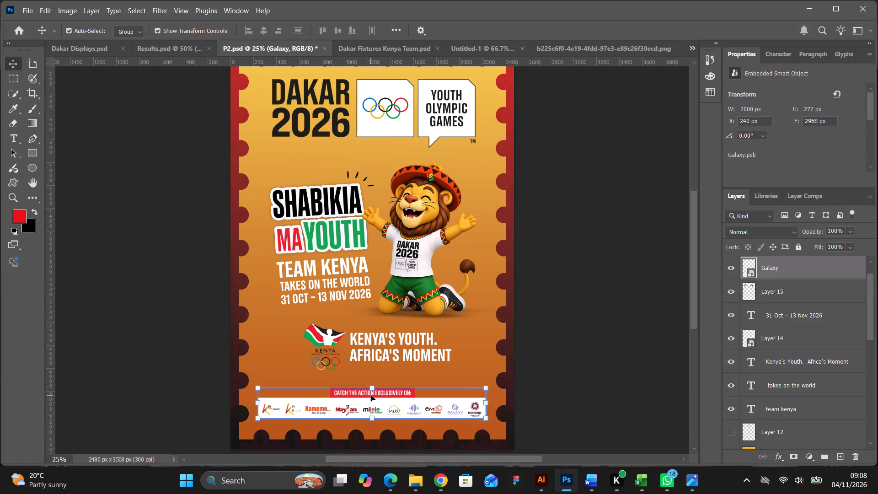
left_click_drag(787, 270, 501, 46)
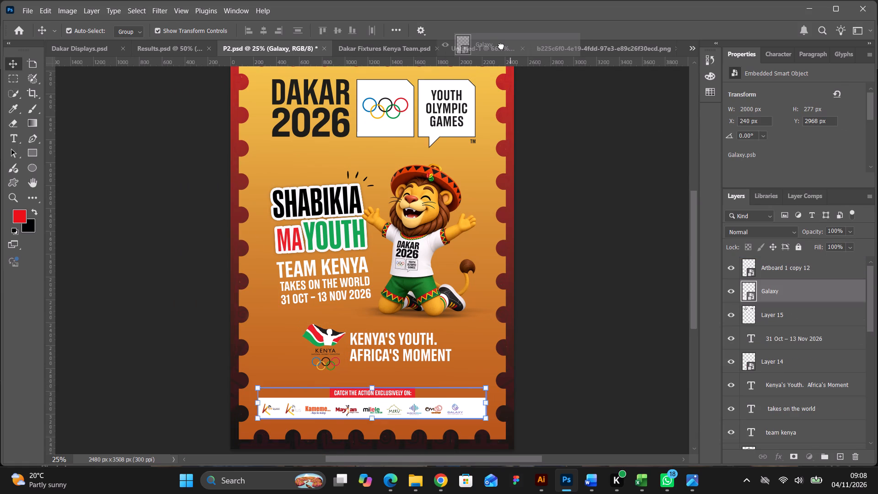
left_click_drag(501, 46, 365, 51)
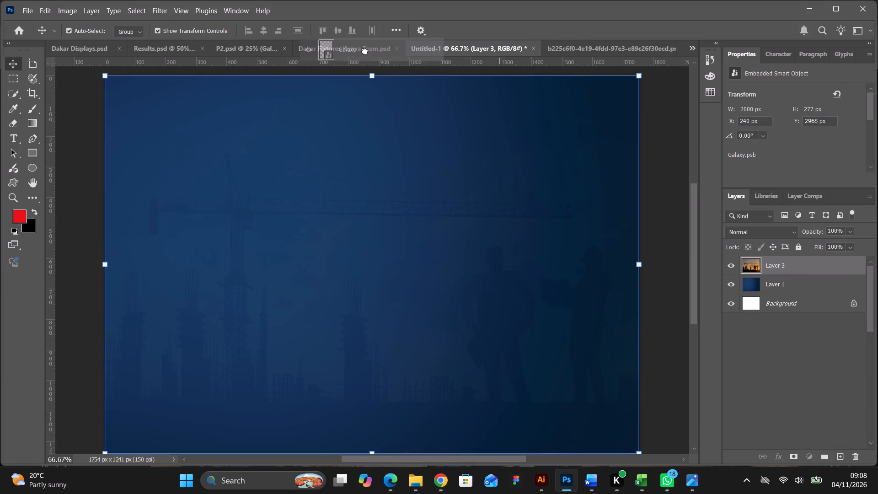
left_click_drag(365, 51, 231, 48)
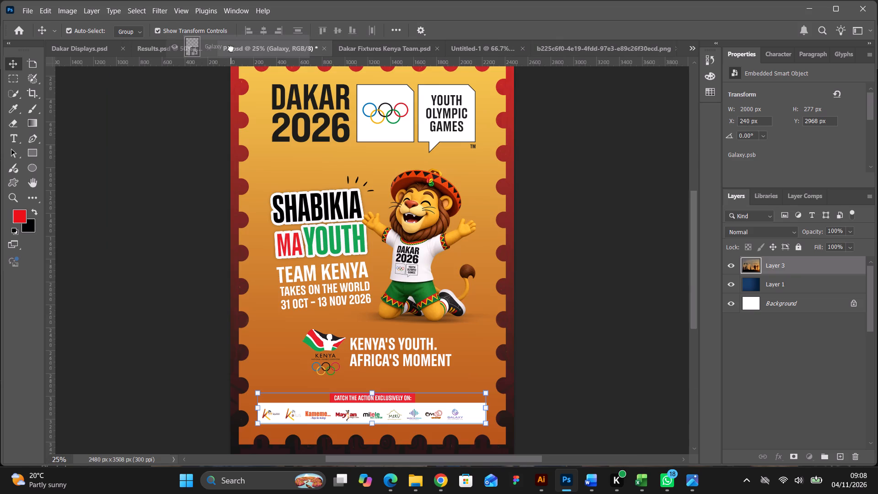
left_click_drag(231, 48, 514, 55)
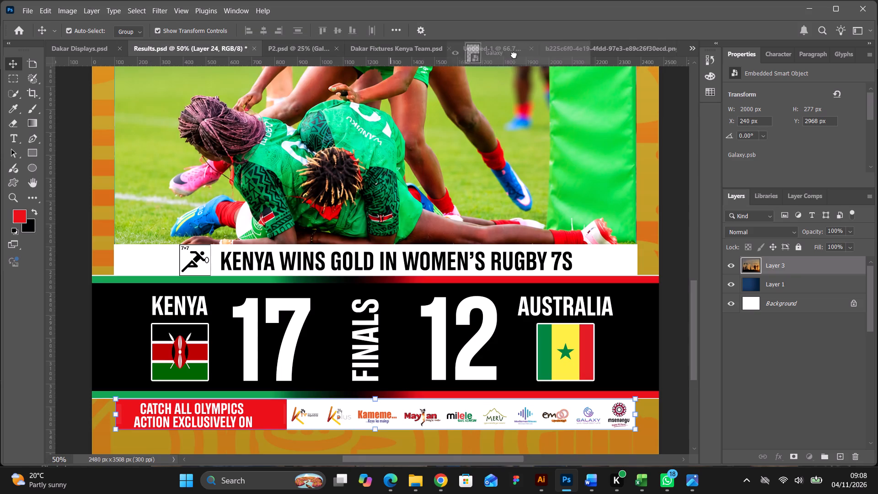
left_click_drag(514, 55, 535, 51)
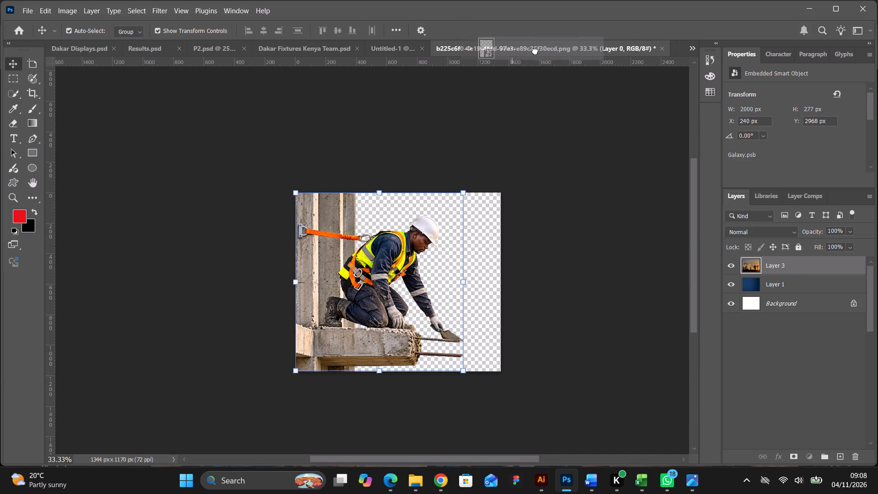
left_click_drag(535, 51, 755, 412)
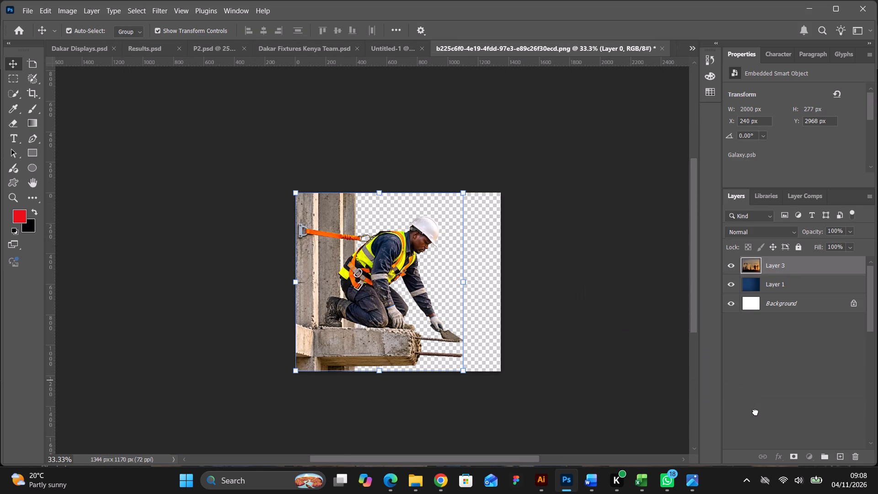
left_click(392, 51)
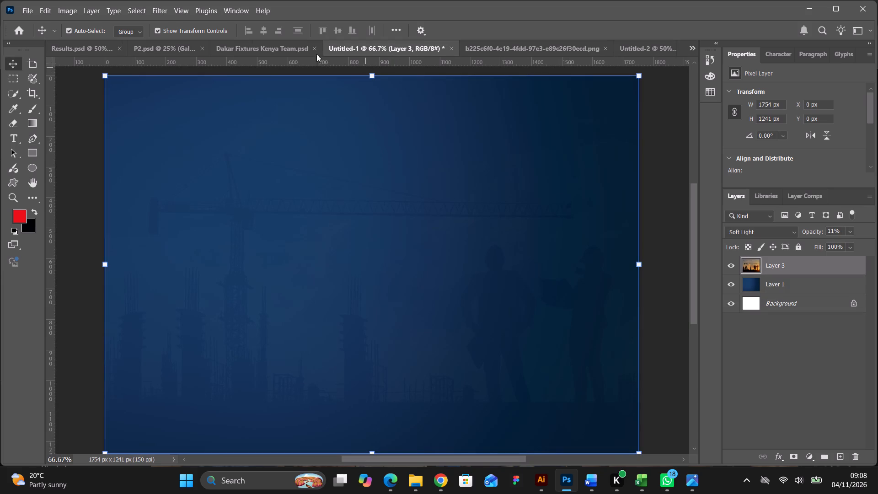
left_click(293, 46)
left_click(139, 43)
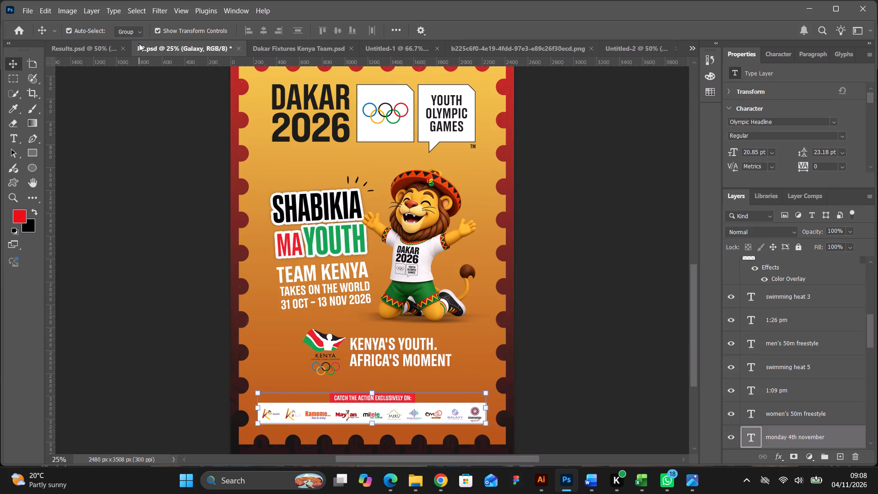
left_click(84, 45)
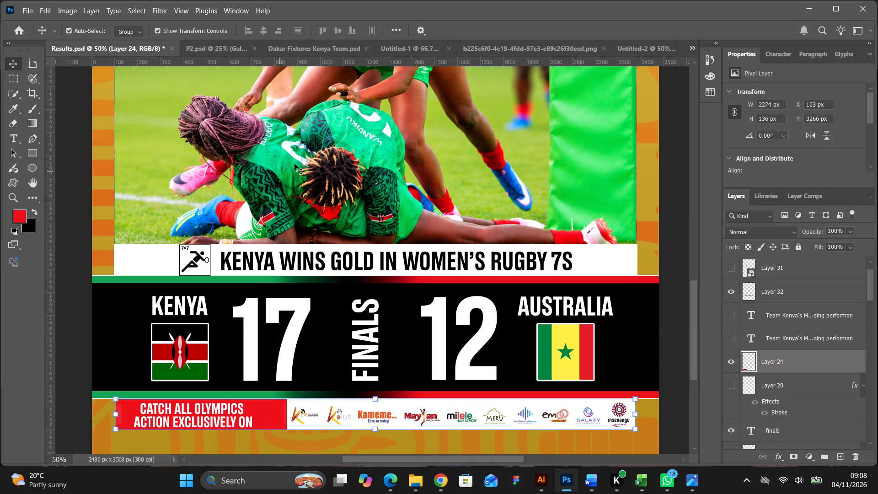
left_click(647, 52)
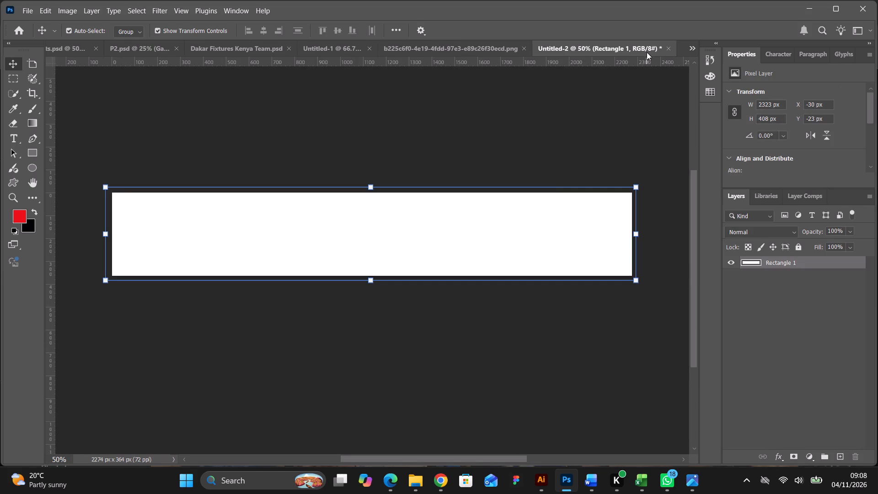
Close the construction worker PNG document without saving its changes.
left_click(474, 43)
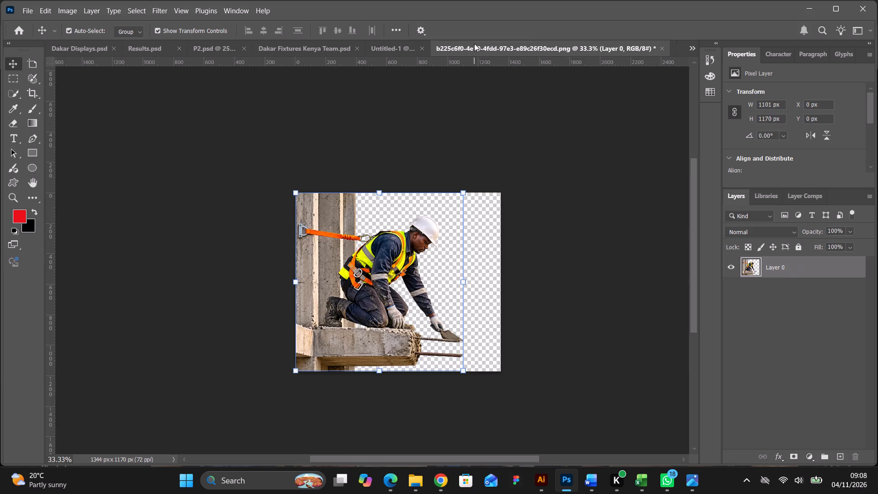
left_click(664, 49)
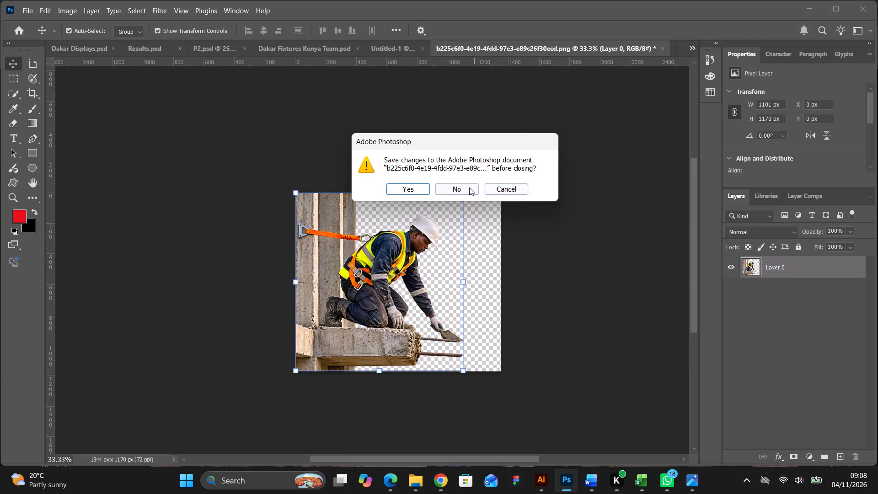
left_click(468, 189)
Copy the "Catch the action exclusively on:" sponsor logo strip from Dakar Fixtures Kenya Team.psd into the Untitled-2 banner.
left_click(466, 47)
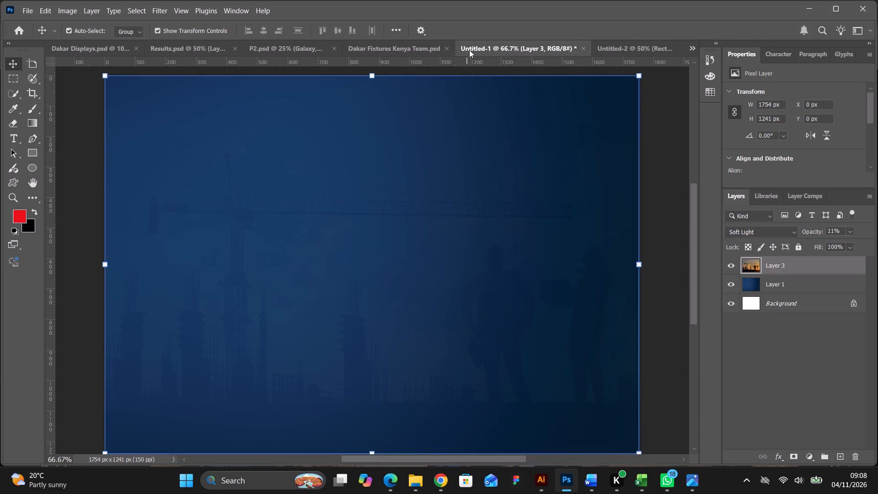
left_click(614, 47)
left_click(460, 46)
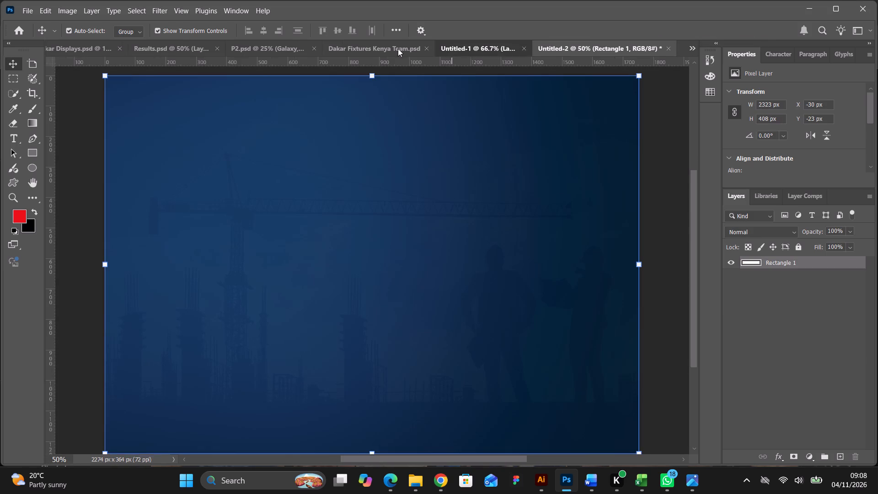
left_click(379, 46)
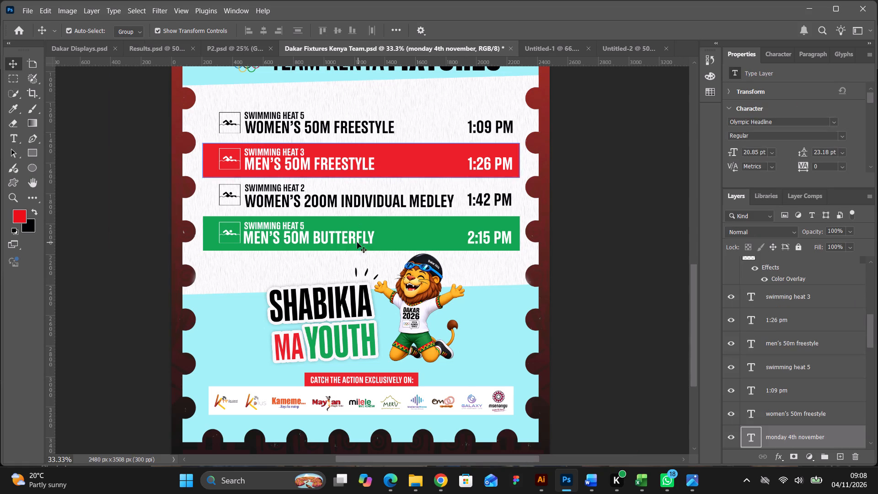
left_click(358, 384)
left_click_drag(358, 384, 546, 169)
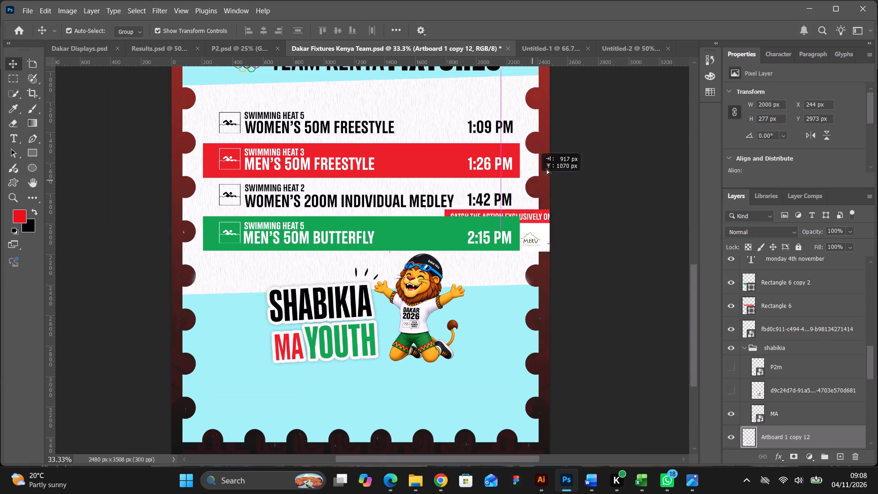
left_click_drag(546, 169, 620, 52)
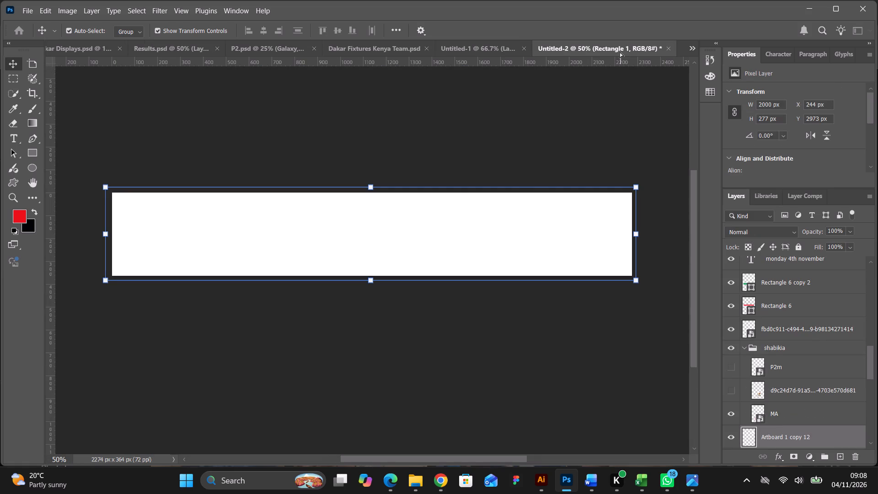
left_click_drag(620, 52, 458, 228)
Place the sponsor strip at the canvas's lower left corner and scale it proportionally to the full canvas width, 2274 × 315 px.
left_click_drag(452, 213, 373, 224)
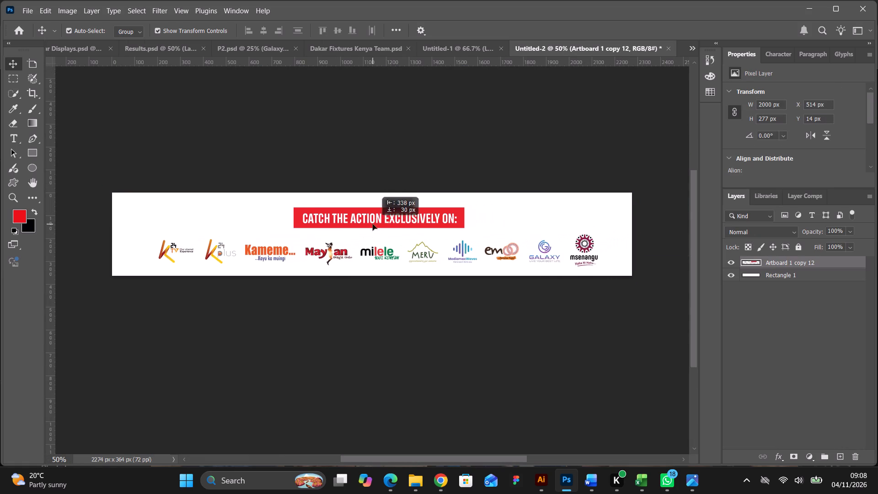
left_click_drag(373, 224, 338, 229)
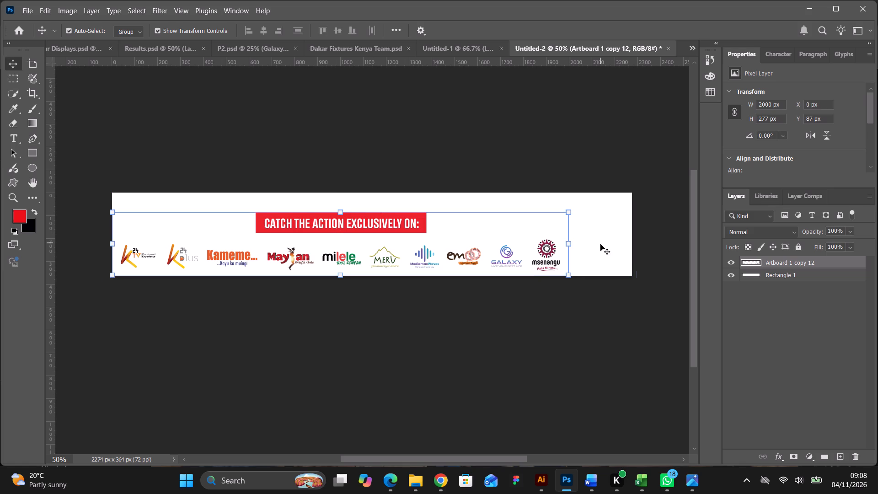
left_click_drag(568, 241, 622, 232)
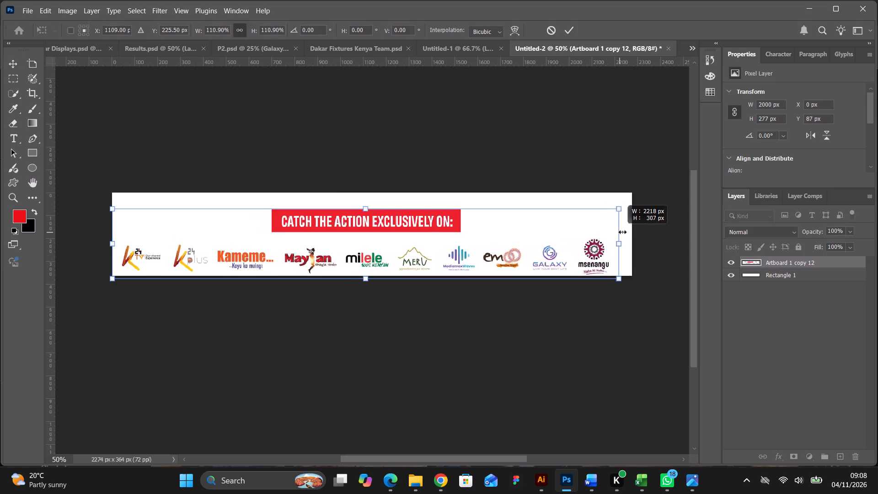
left_click_drag(622, 232, 633, 230)
left_click(572, 31)
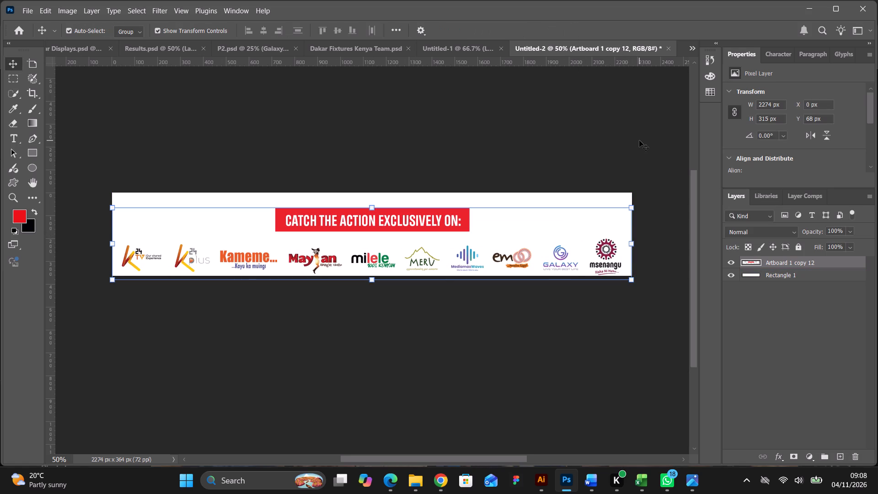
Nudge the sponsor strip up to a Y position of 50 px and deselect it.
key("Up")
key("Up")
key("Up")
key("Up")
key("Up")
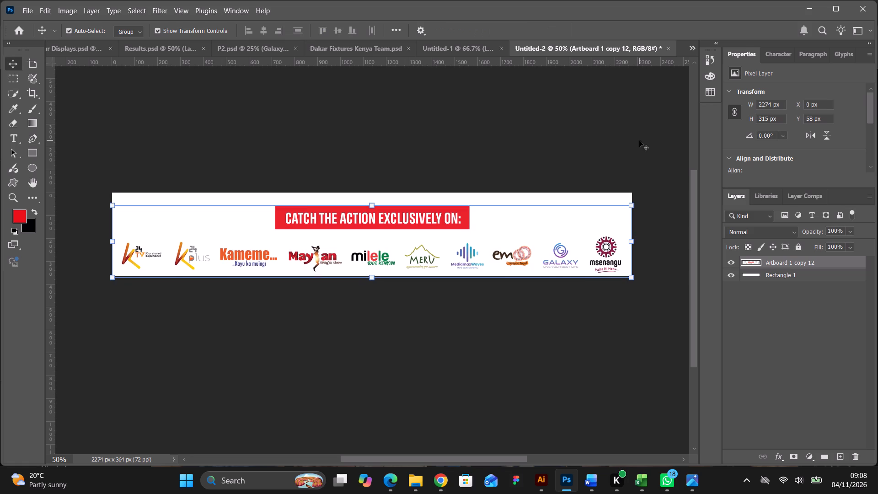
key("Up")
key("Up")
key("Up")
key("Up")
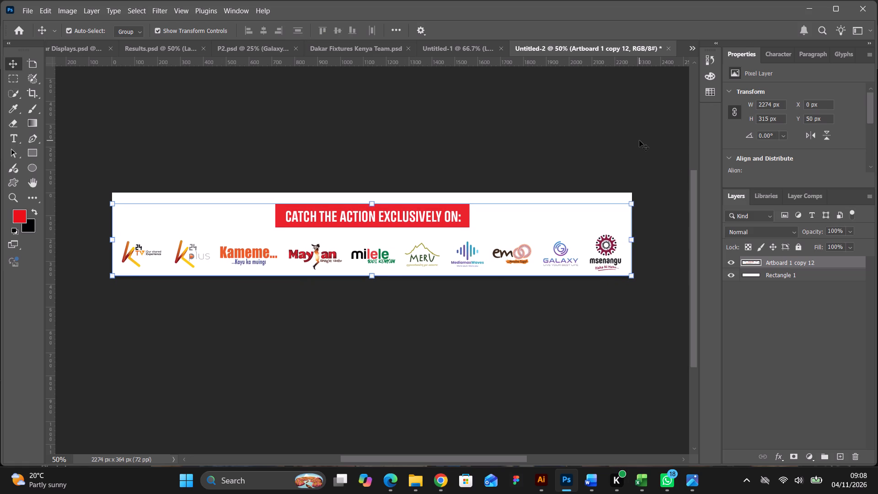
left_click(179, 134)
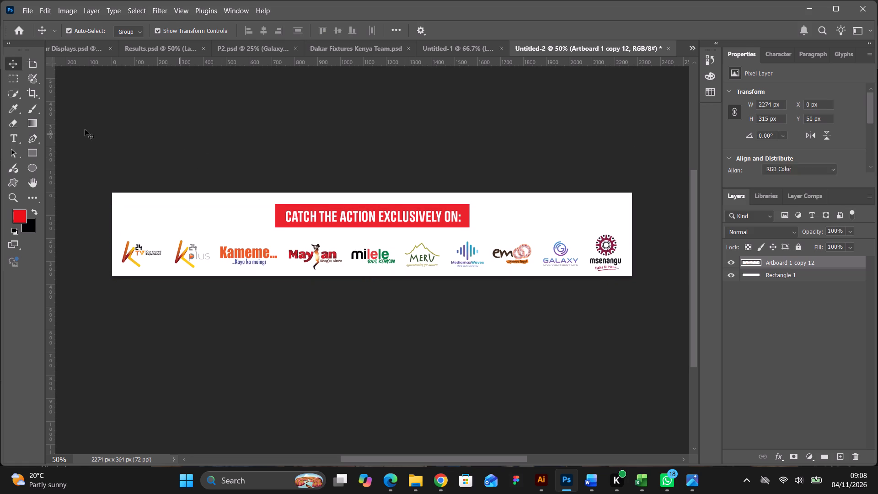
Sample the red of the heading box and draw a rectangle about 1071 × 132 px in that colour over the heading.
left_click(30, 151)
left_click(15, 109)
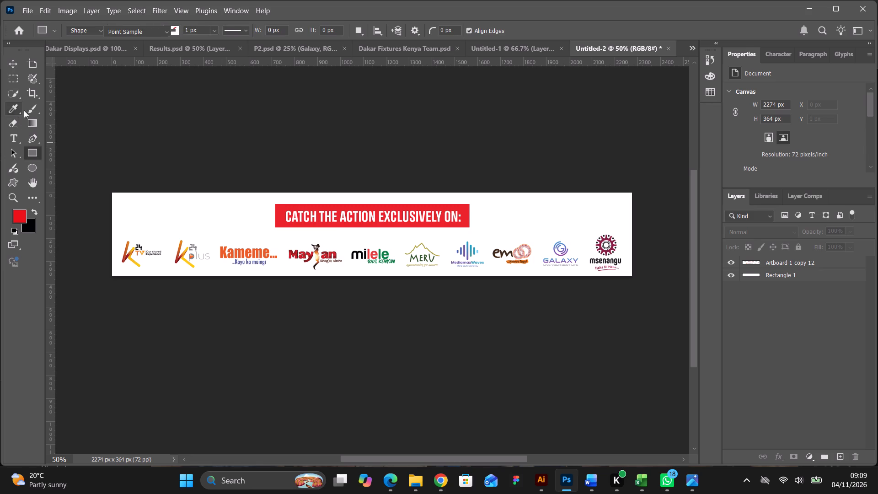
left_click(282, 208)
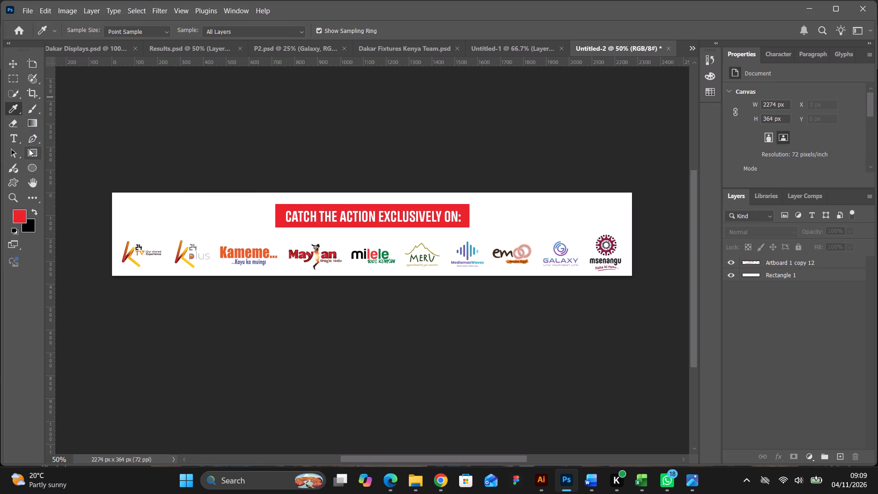
left_click(29, 149)
left_click_drag(252, 198, 434, 224)
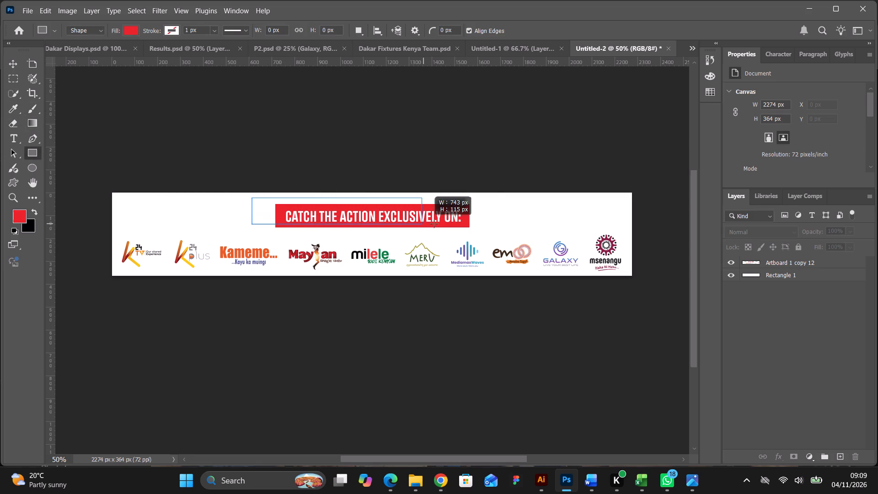
left_click_drag(434, 224, 496, 228)
left_click(13, 59)
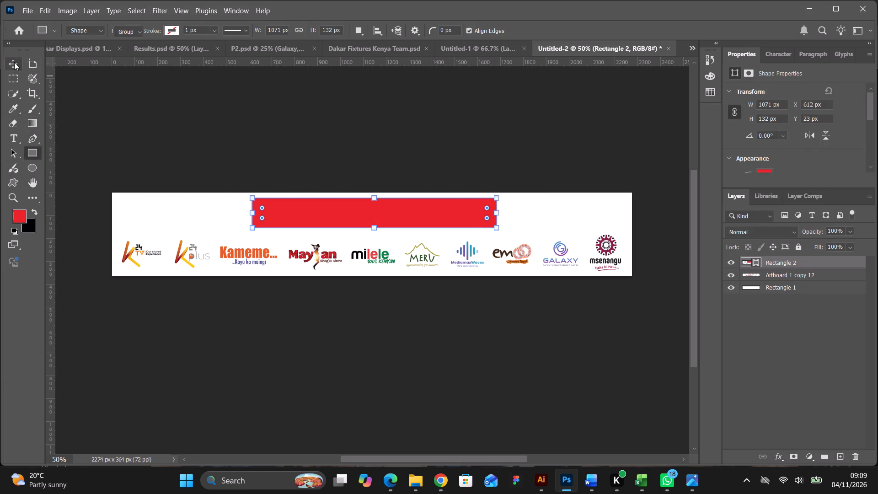
Centre the red rectangle horizontally on the sponsor logo strip and deselect both.
left_click(427, 261, "shift")
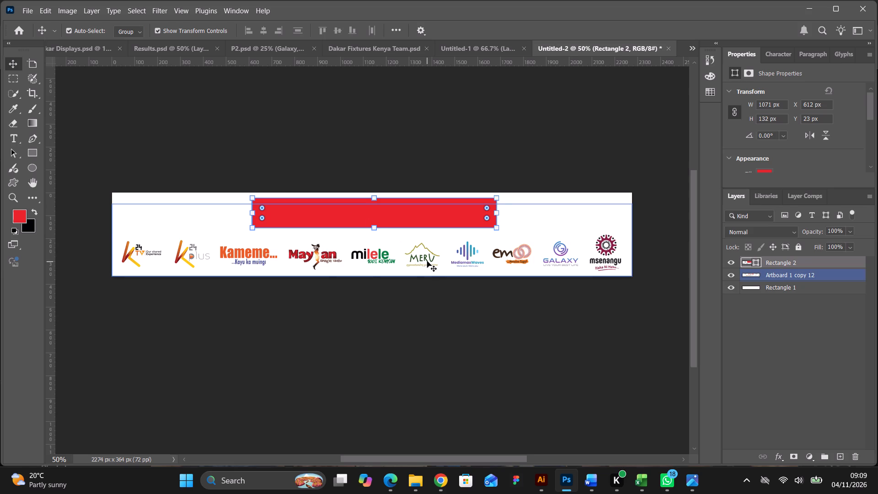
left_click(266, 33)
left_click(330, 108)
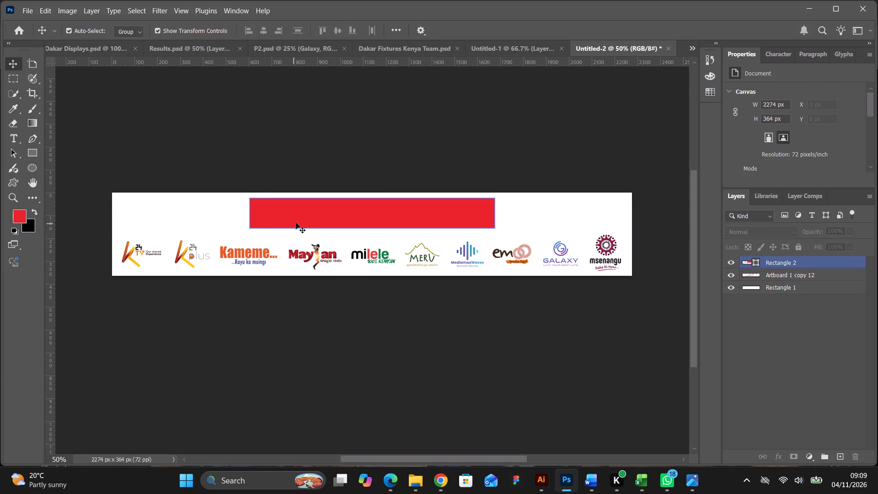
Hide the white background layer Rectangle 1.
left_click(733, 289)
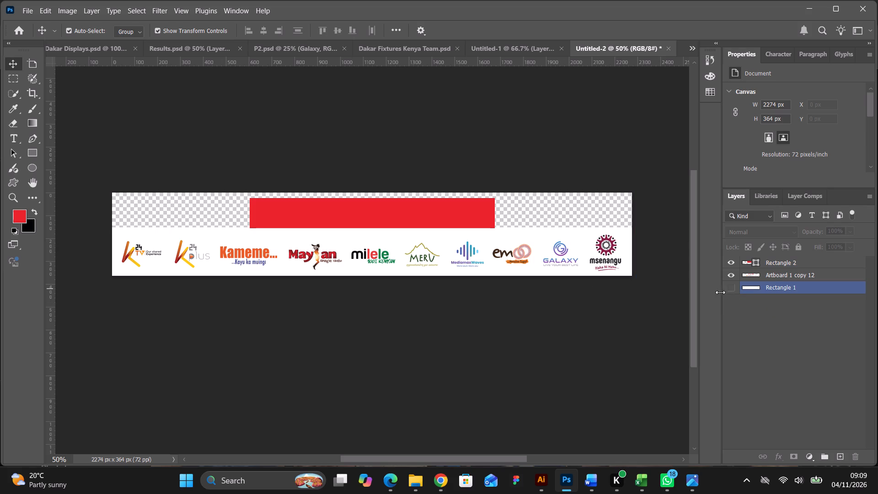
Nudge the red heading rectangle to a Y position of 20 px and deselect it.
left_click(12, 59)
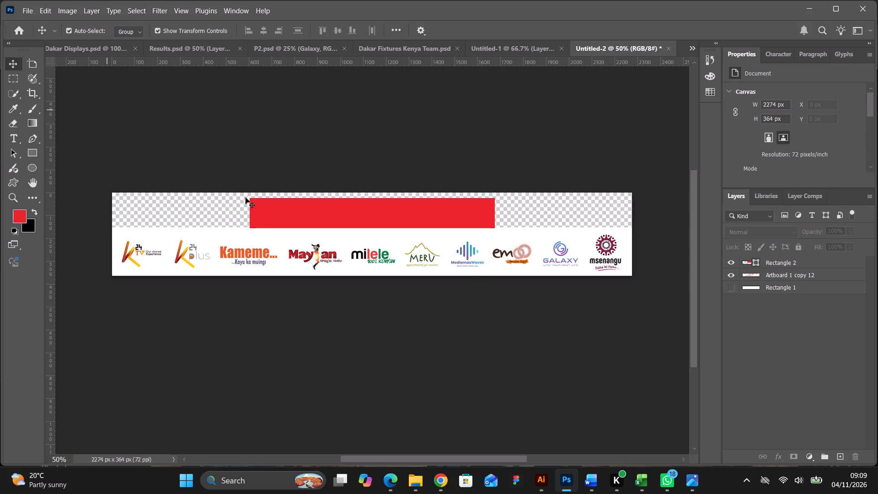
left_click(305, 217)
key("Up")
left_click(305, 217)
key("Up")
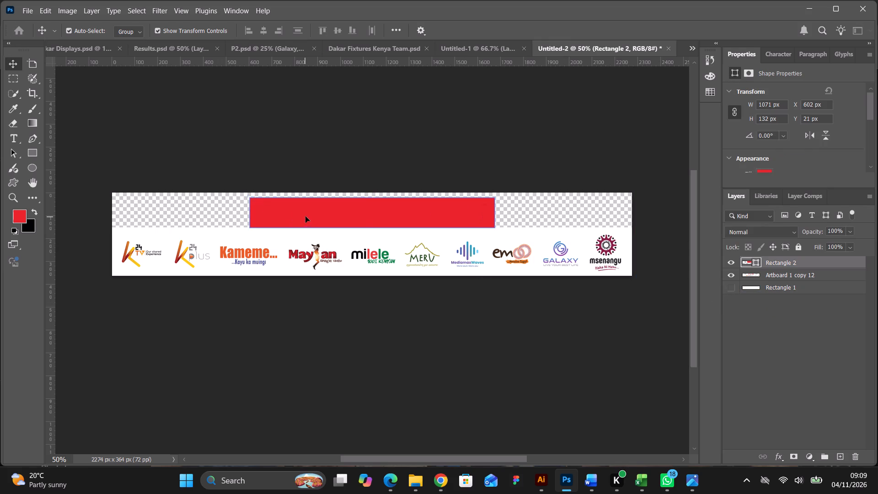
left_click(305, 216)
key("Down")
key("Down")
key("Down")
key("Down")
key("Down")
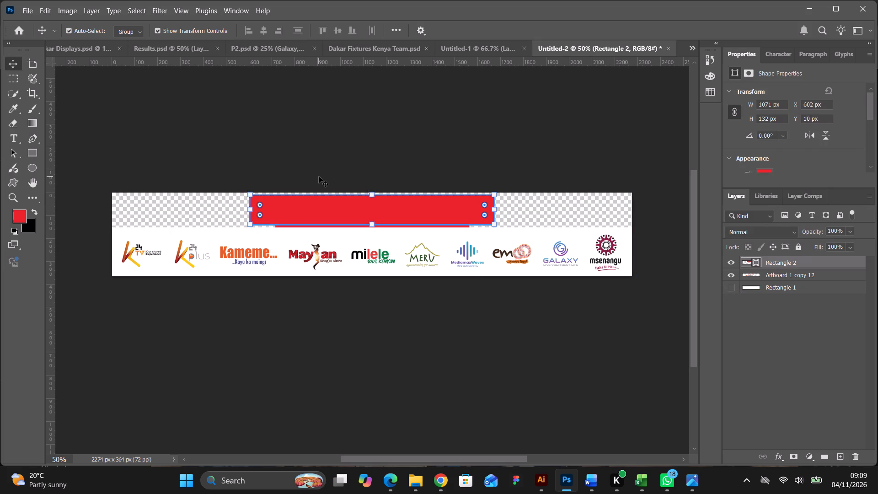
key("Down")
key("Down")
key("Down")
key("Down")
key("Down")
left_click(329, 163)
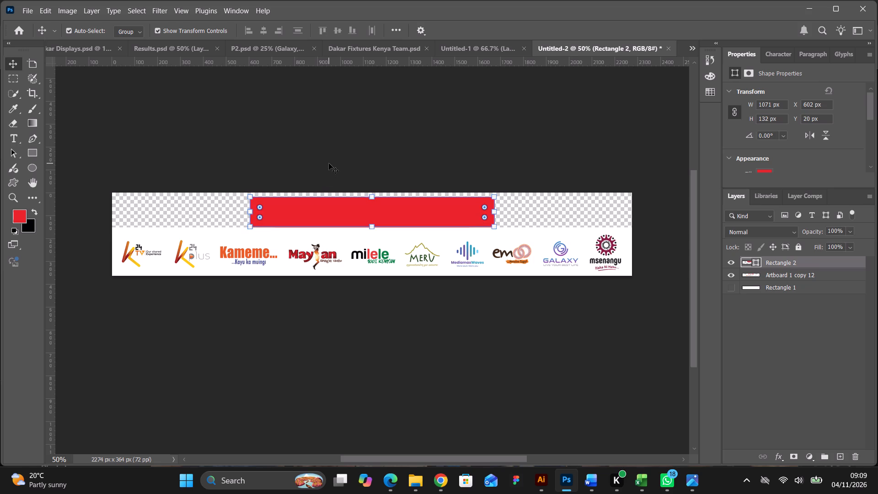
Start a red 100 pt Olympic Headline text layer over the sponsor strip, paste 2274 into it and undo the paste.
left_click(19, 138)
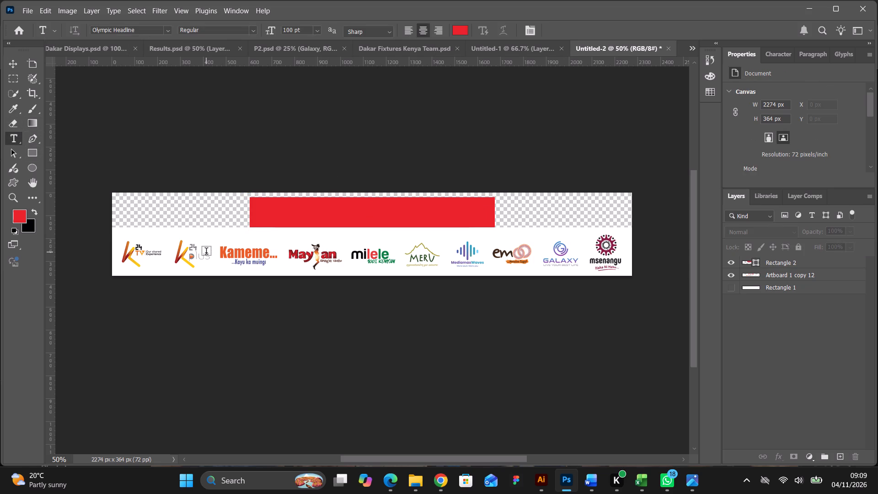
left_click(206, 253)
key("ctrl+v")
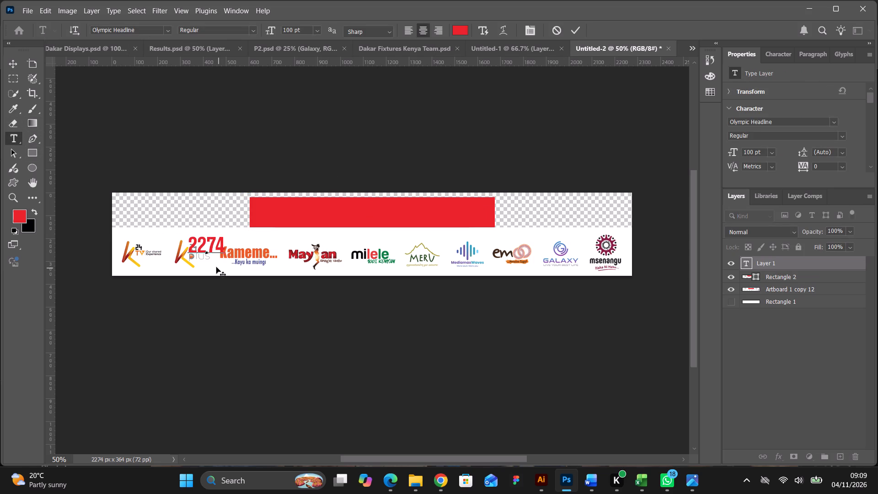
key("ctrl+z")
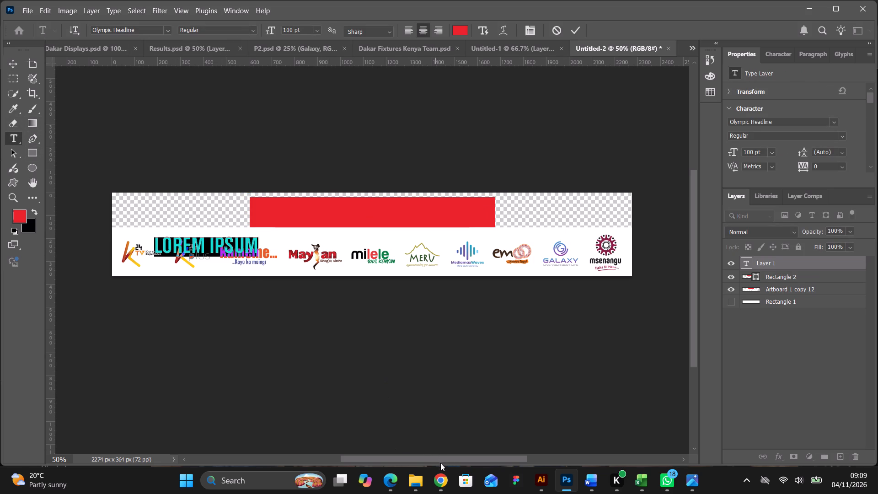
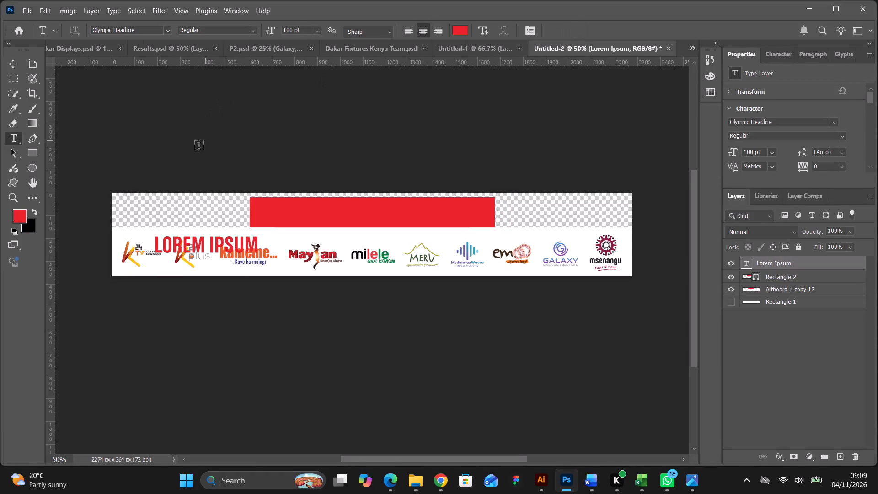
Replace the placeholder text with the copied headline "KENYA WINS GOLD IN WOMEN'S RUGBY 7S" and move it onto the red box.
left_click_drag(256, 245, 136, 231)
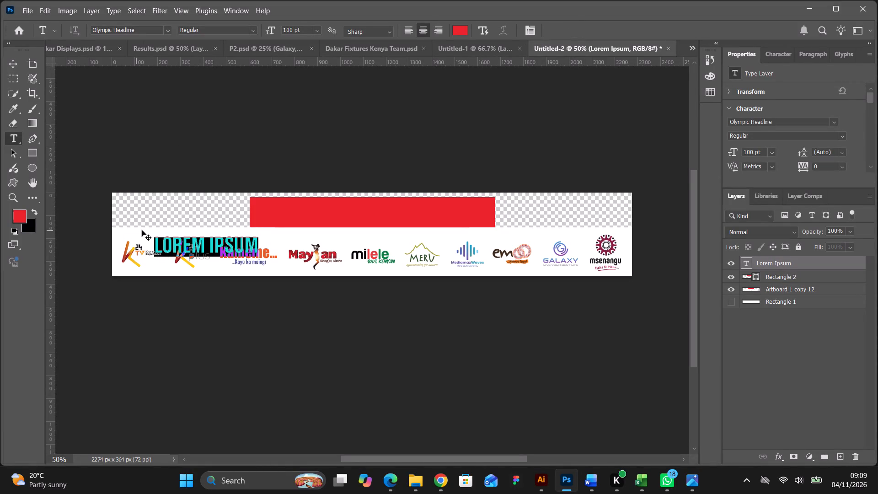
key("ctrl+v")
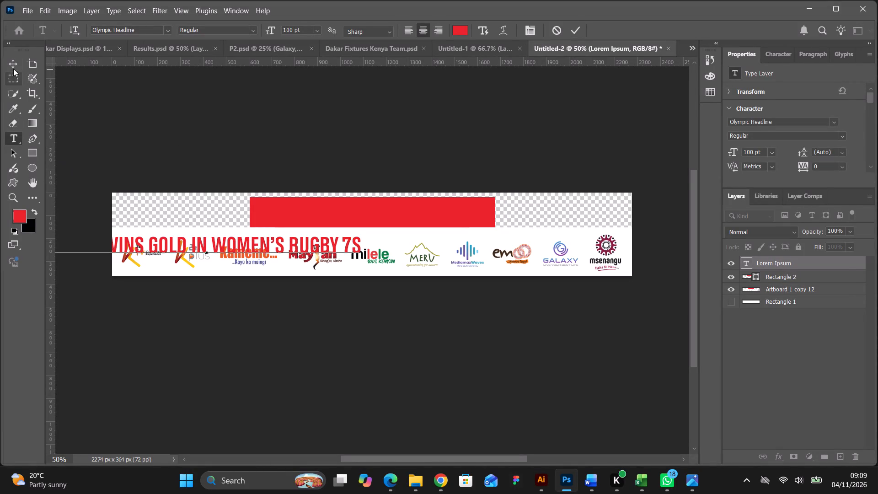
left_click(14, 68)
left_click_drag(154, 249, 354, 217)
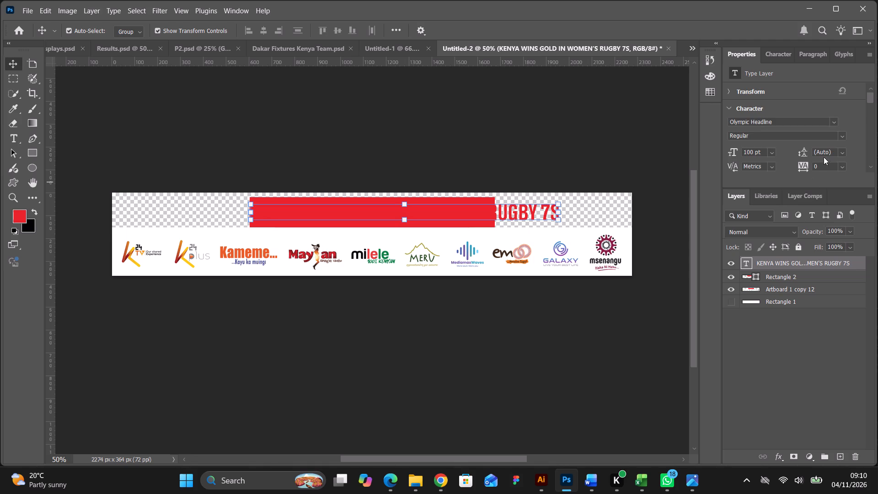
Change the headline text colour to white (ffffff), sampled from the sponsor strip's background.
scroll(827, 149, "down", 11)
scroll(828, 100, "up", 2)
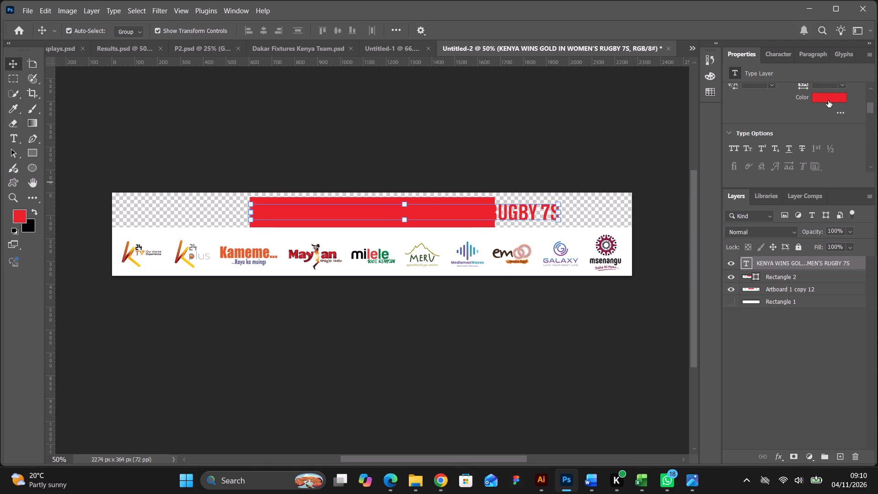
left_click(828, 100)
left_click(463, 235)
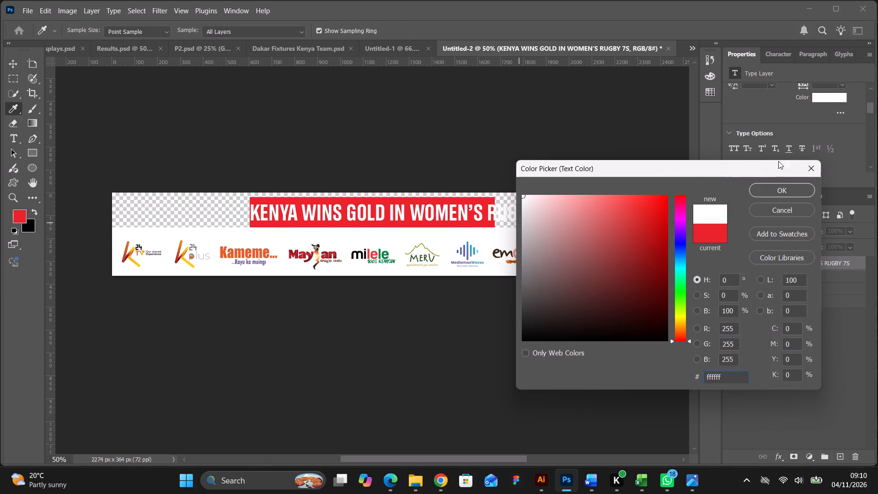
Set the heading text colour to white, ffffff.
left_click(788, 188)
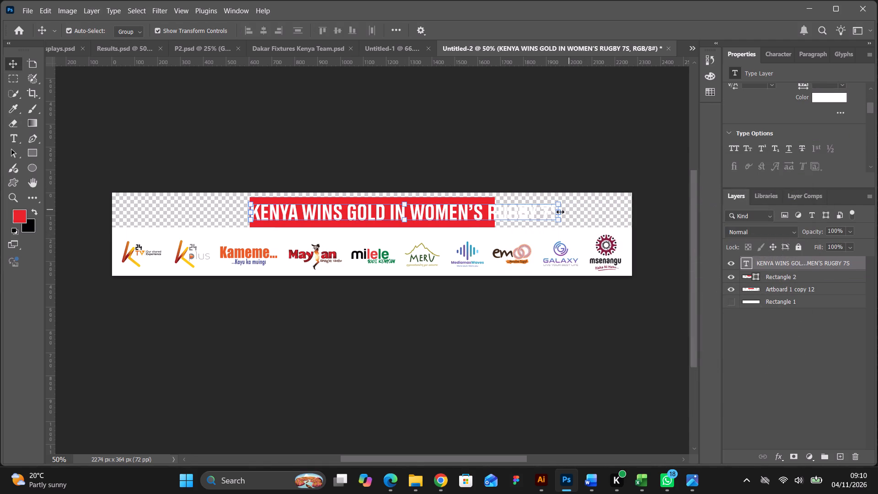
Scale the "KENYA WINS GOLD IN WOMEN'S RUGBY 7S" text down proportionally to fit inside the red rectangle and centre it horizontally.
left_click_drag(559, 211, 480, 211)
left_click_drag(447, 215, 453, 215)
left_click(567, 29)
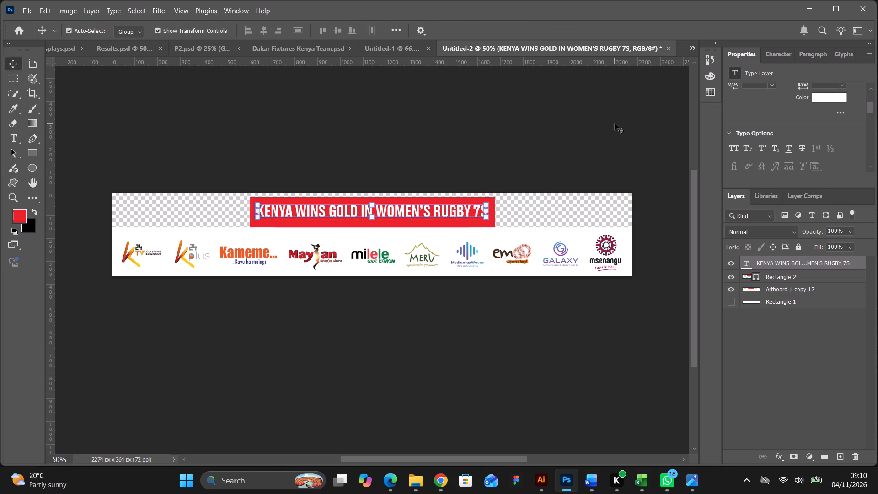
Nudge the heading text down until it sits vertically centred in the red rectangle, and deselect it.
key("Down")
key("Down")
key("Down")
key("Up")
key("Down")
key("Down")
key("Down")
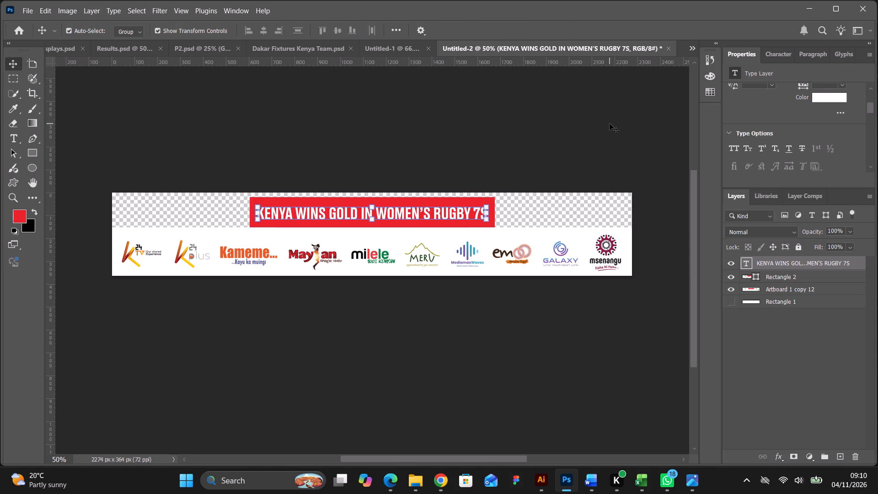
key("Up")
left_click(610, 123)
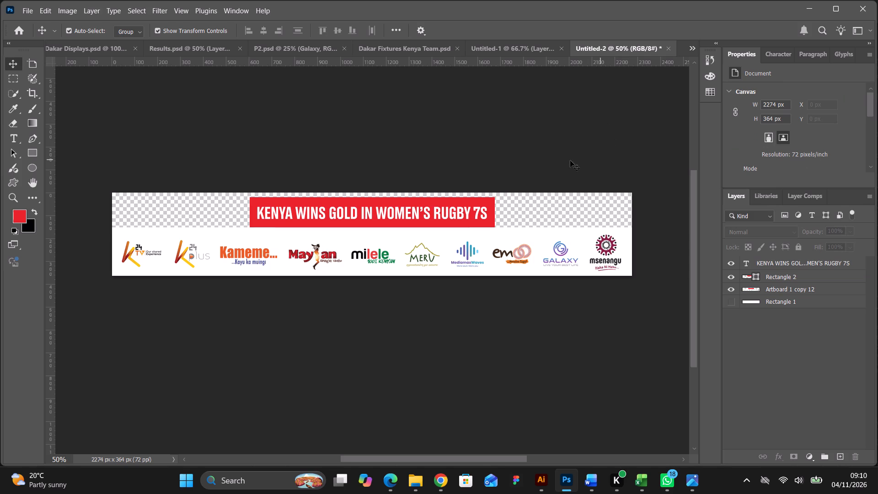
Open the Export As settings for the Untitled-2 banner as a transparent PNG and open the image scale choices.
left_click(29, 8)
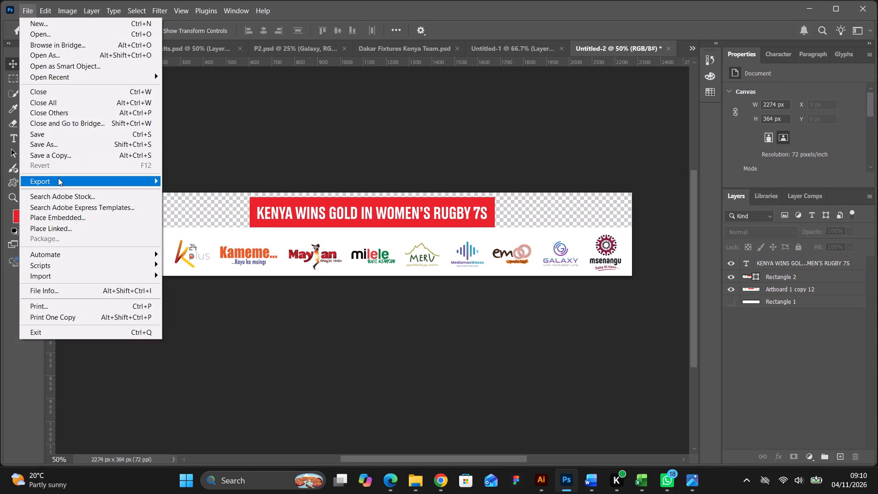
left_click(188, 192)
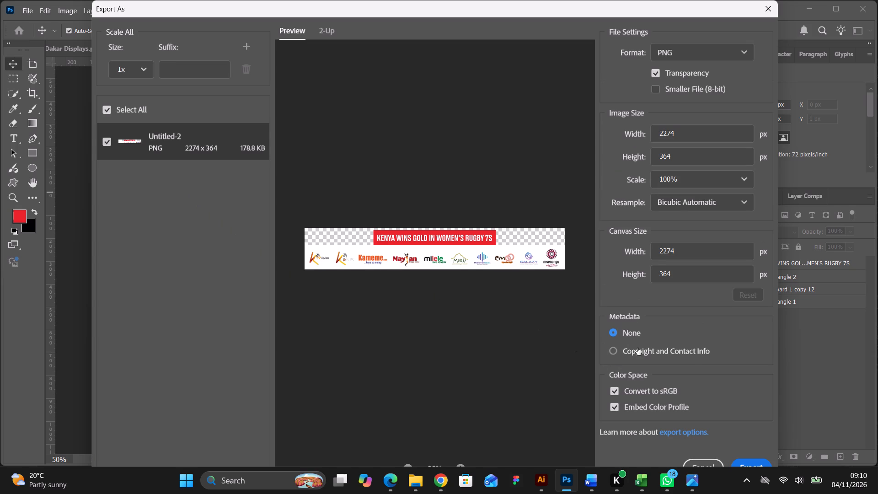
left_click(743, 182)
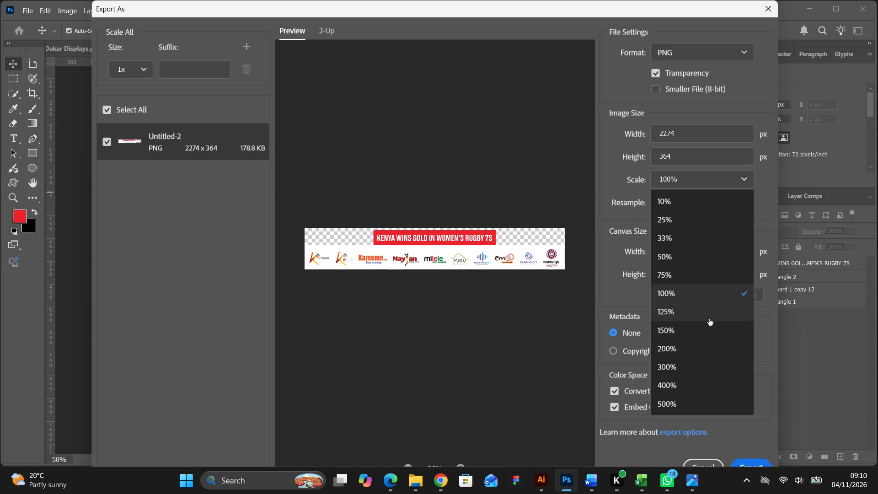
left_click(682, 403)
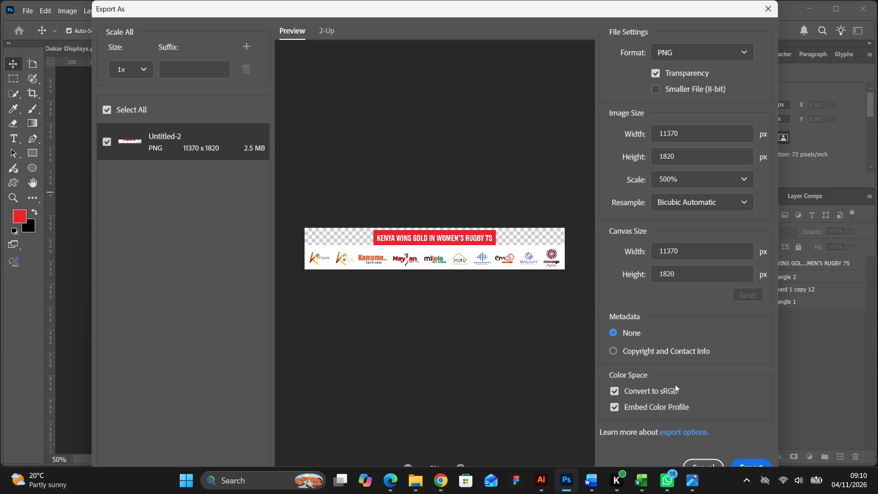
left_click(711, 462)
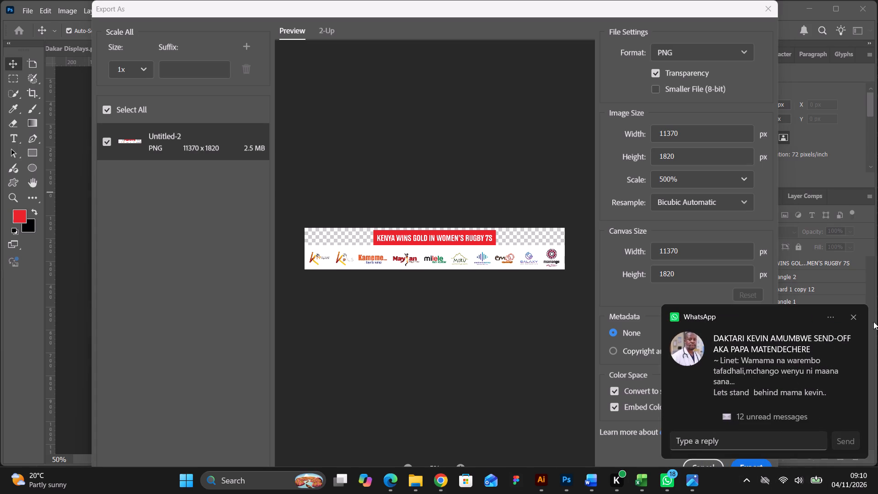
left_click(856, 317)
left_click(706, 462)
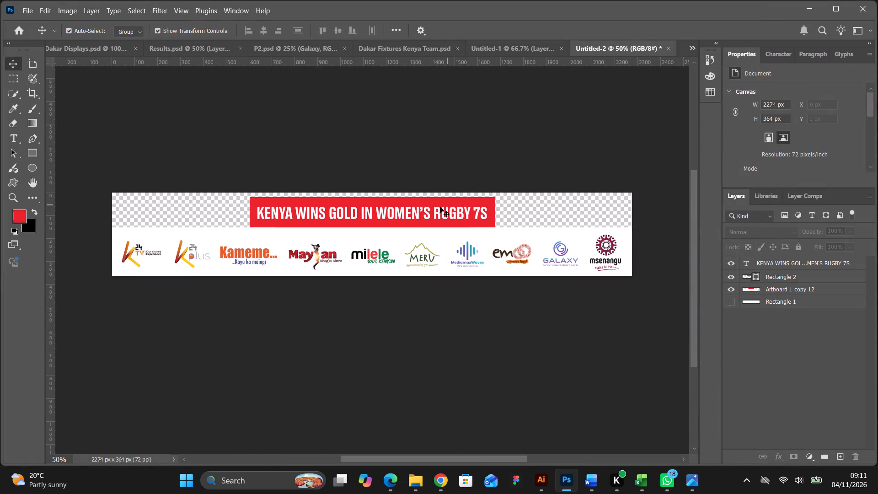
Switch to the Chrome browser window.
left_click(442, 477)
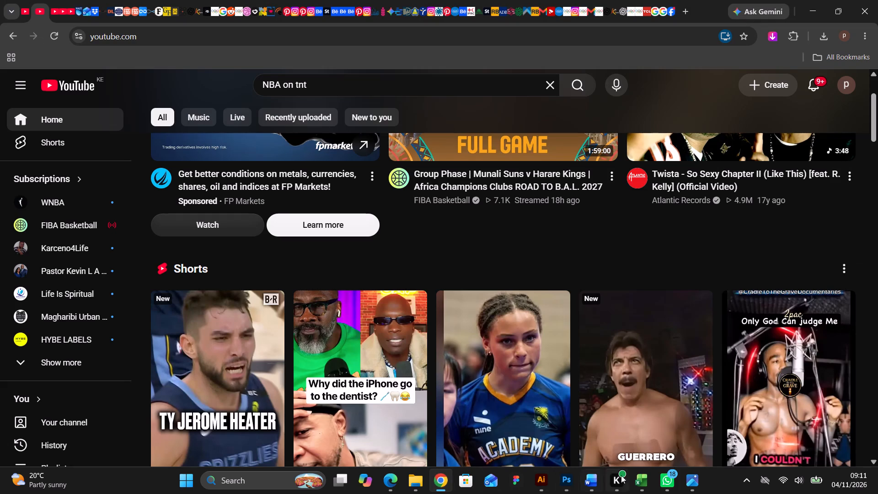
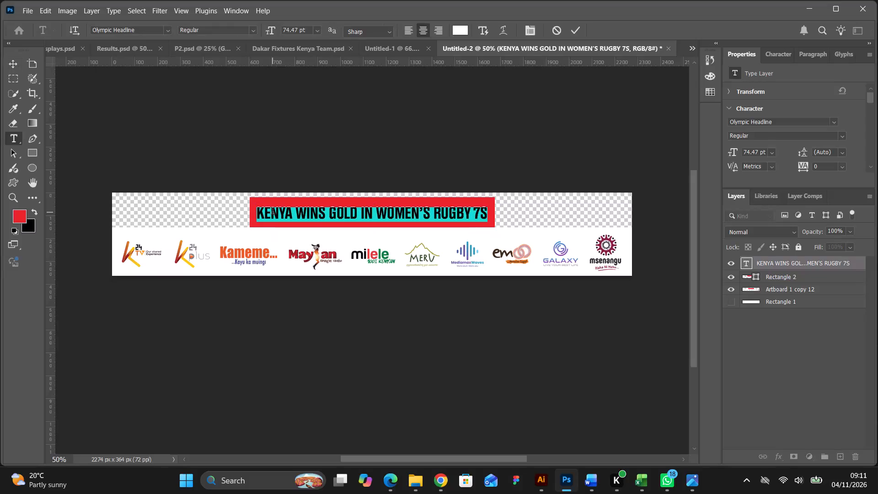
Replace the heading text with the copied line "CATCH ALL OLYMPICS ACTION EXCLUSIVELY ON)" and deselect it.
key("ctrl+v")
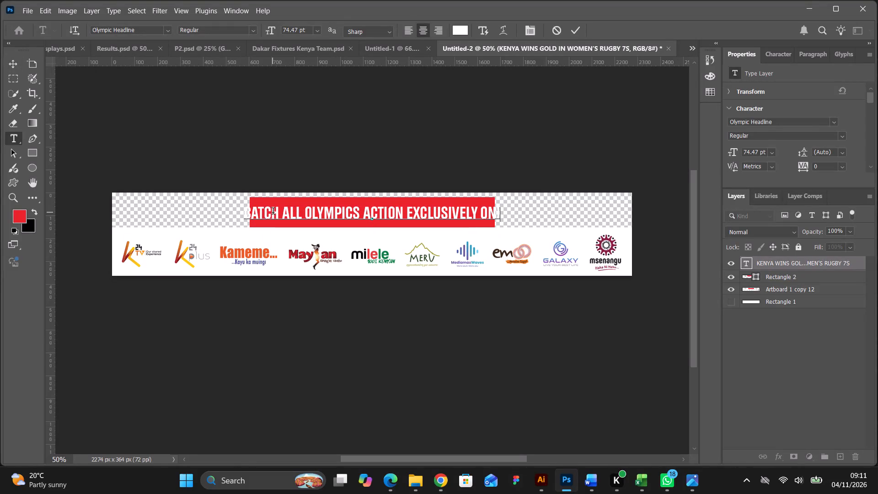
left_click(16, 64)
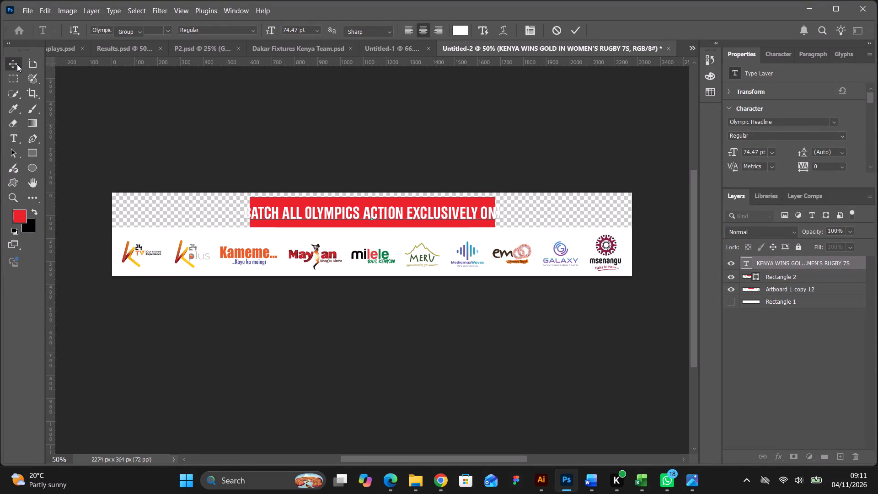
left_click(252, 136)
Widen the red rectangle on both sides to about 1199 × 129 px so it frames the new heading text.
left_click(267, 200)
left_click_drag(250, 211, 246, 211)
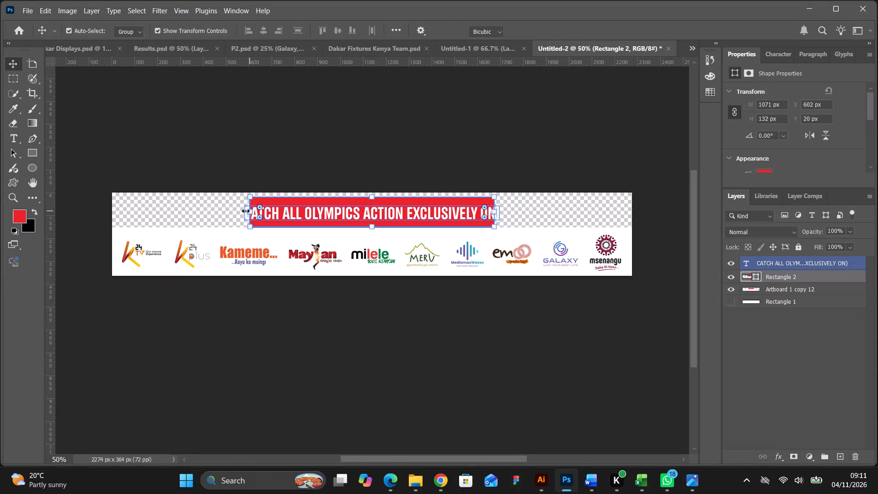
left_click_drag(246, 211, 235, 209)
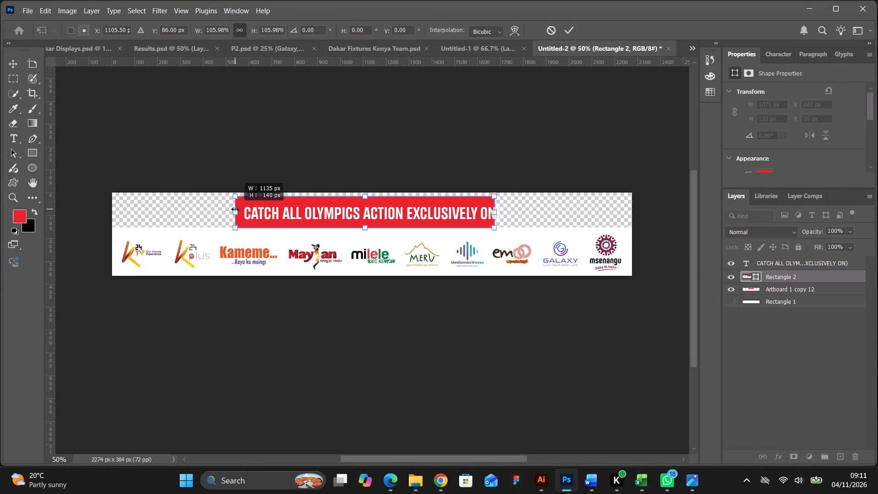
left_click_drag(235, 209, 232, 209)
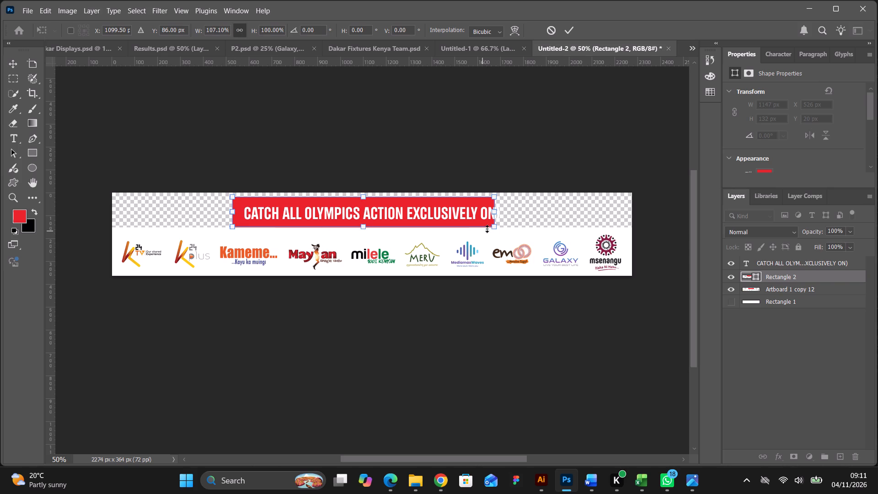
left_click_drag(496, 211, 509, 211, "shift")
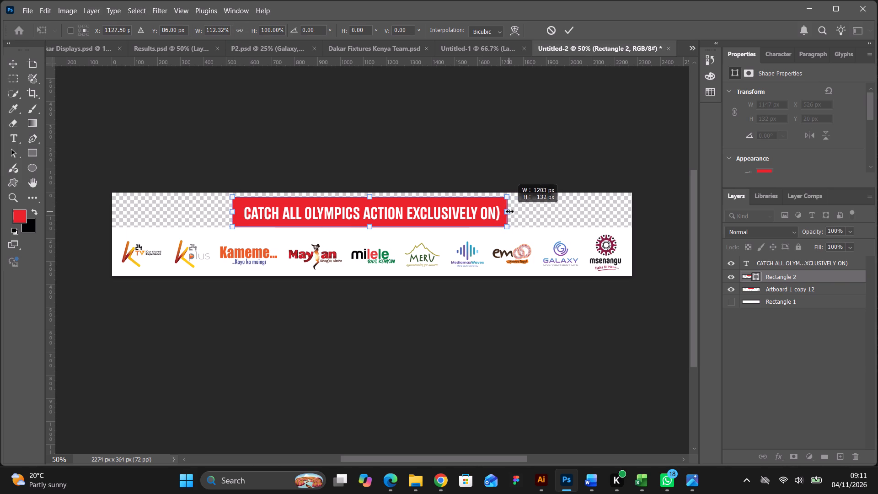
left_click_drag(509, 211, 514, 213, "shift")
left_click_drag(513, 215, 508, 213)
left_click(574, 31)
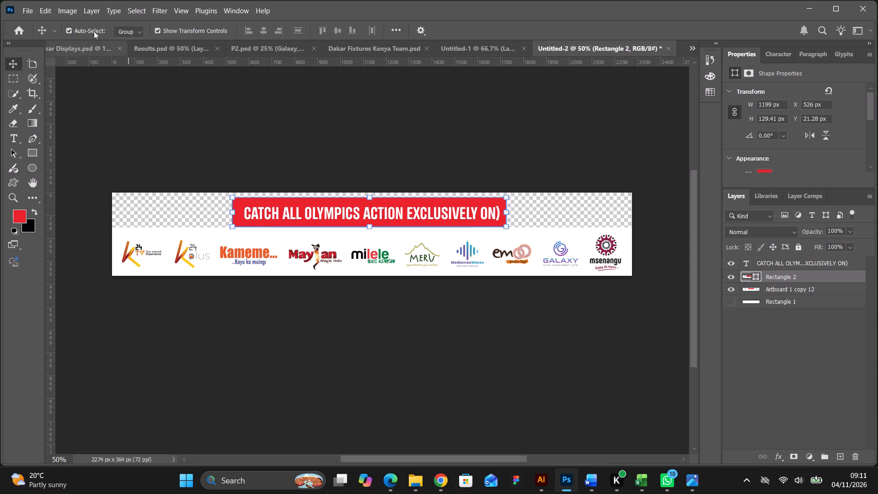
Create a new document from the Web Large preset, 1920 × 1080 px at 72 ppi.
left_click(44, 12)
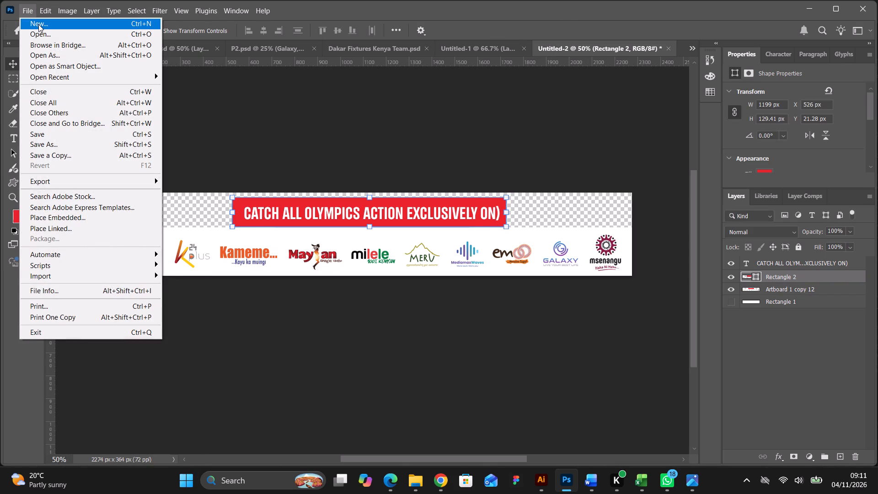
left_click(38, 24)
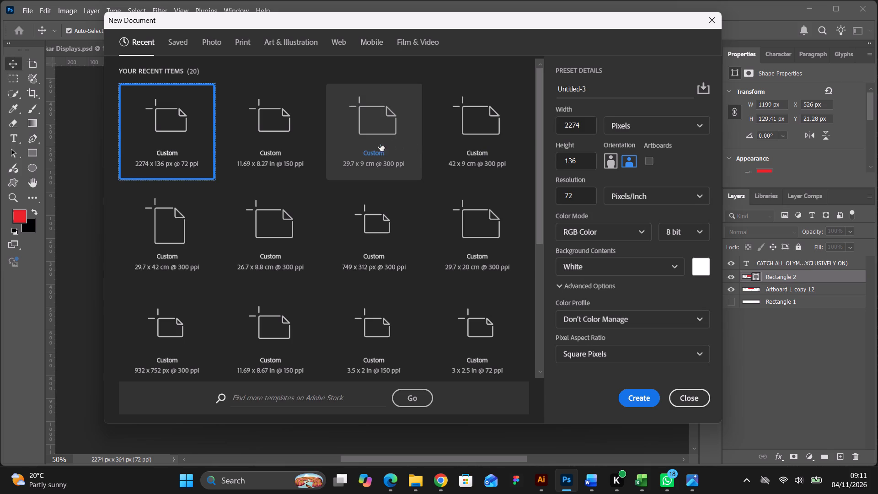
left_click(336, 41)
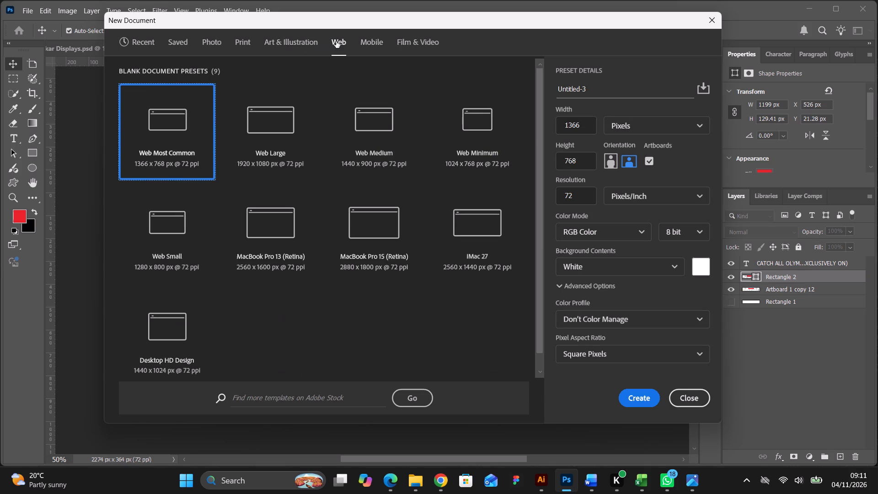
left_click(289, 125)
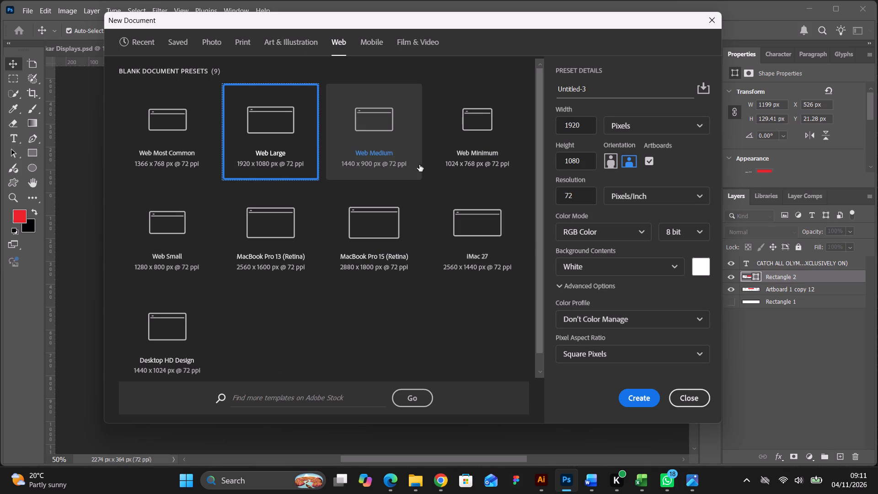
left_click(438, 46)
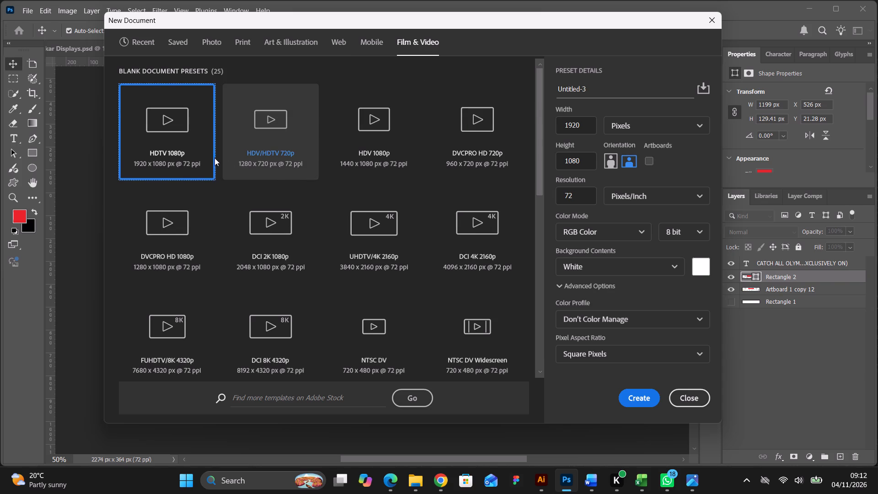
left_click(185, 157)
left_click(345, 42)
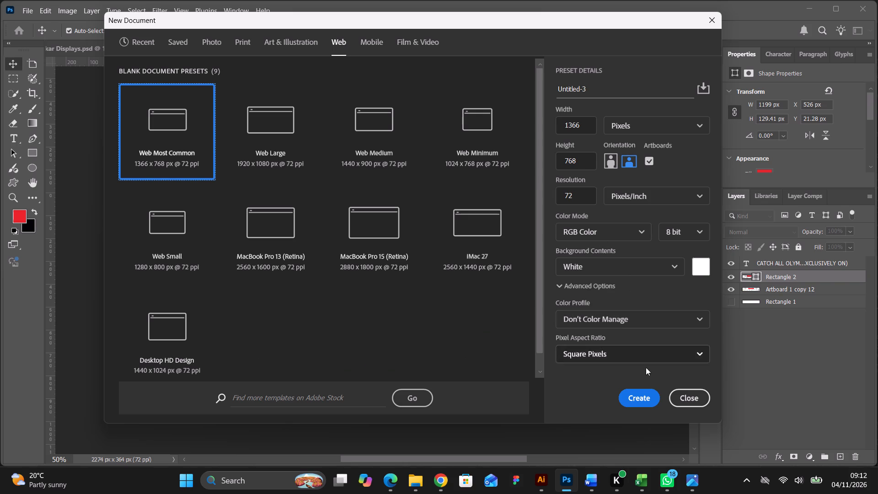
left_click(284, 162)
left_click(631, 397)
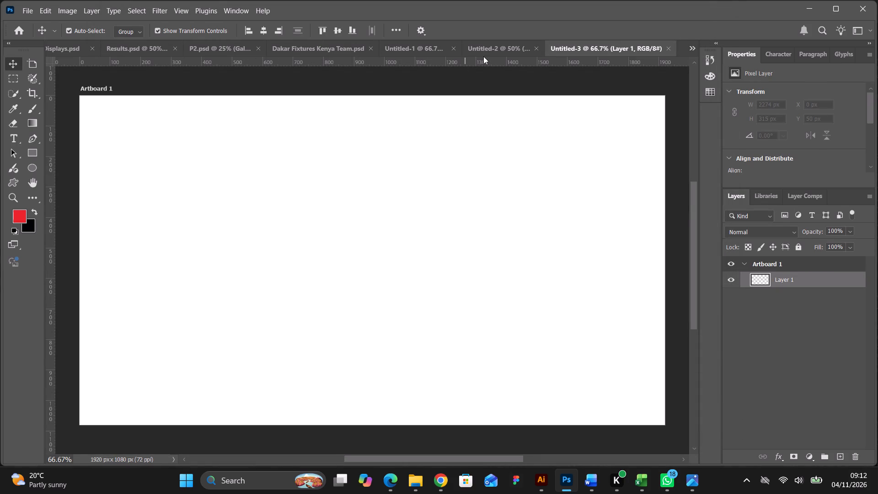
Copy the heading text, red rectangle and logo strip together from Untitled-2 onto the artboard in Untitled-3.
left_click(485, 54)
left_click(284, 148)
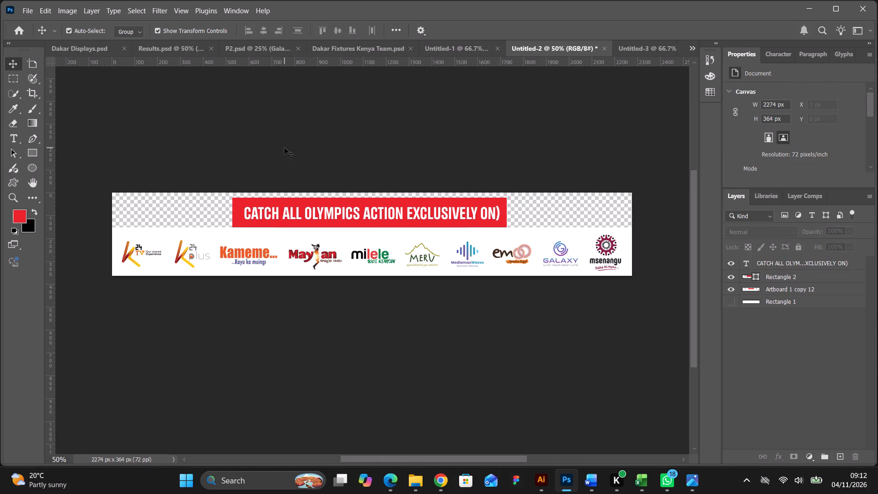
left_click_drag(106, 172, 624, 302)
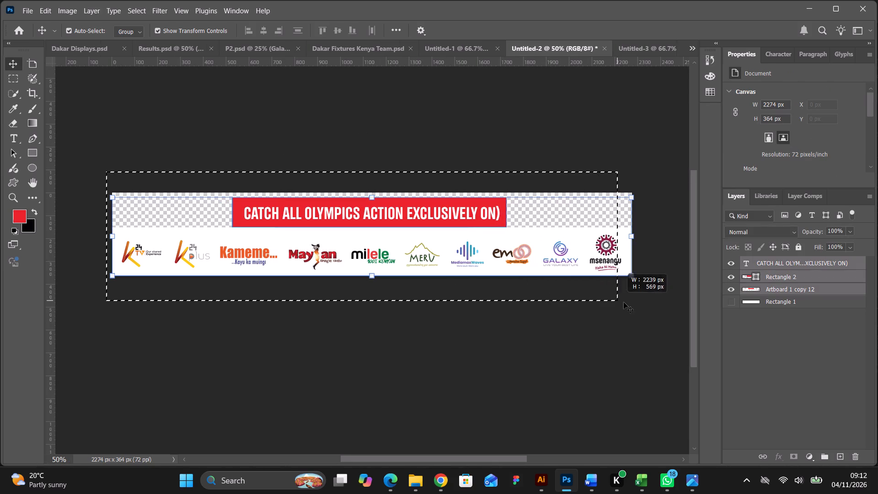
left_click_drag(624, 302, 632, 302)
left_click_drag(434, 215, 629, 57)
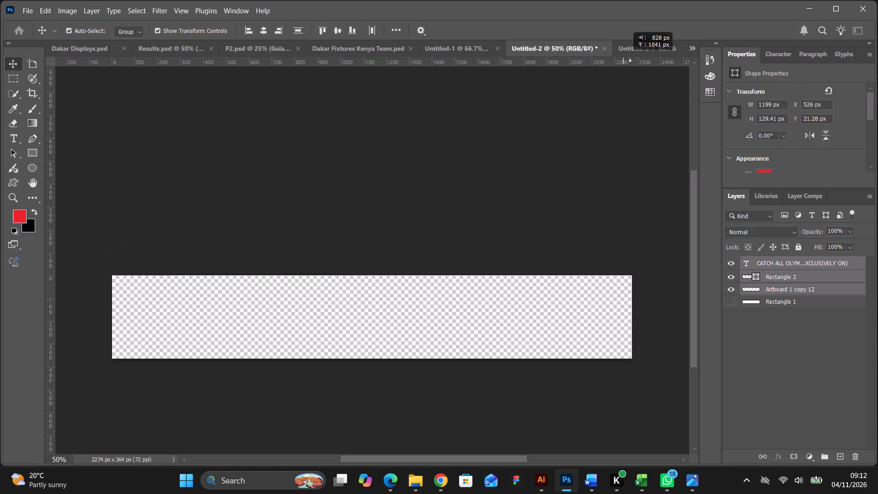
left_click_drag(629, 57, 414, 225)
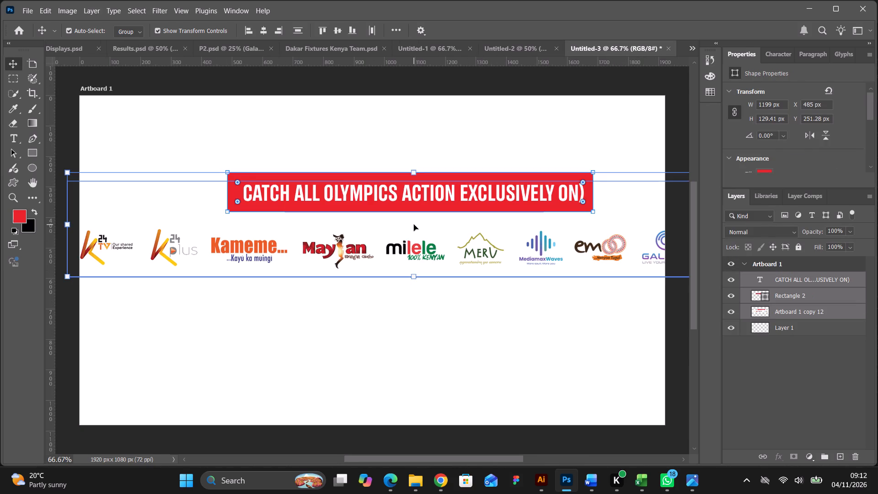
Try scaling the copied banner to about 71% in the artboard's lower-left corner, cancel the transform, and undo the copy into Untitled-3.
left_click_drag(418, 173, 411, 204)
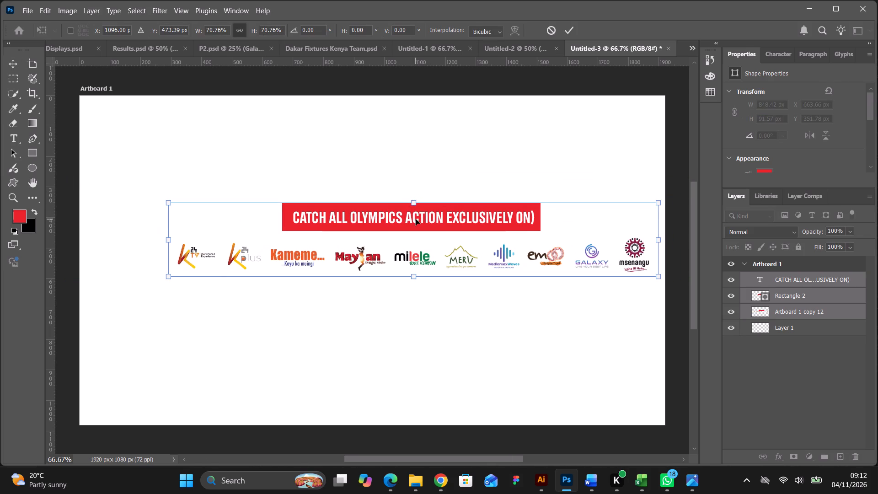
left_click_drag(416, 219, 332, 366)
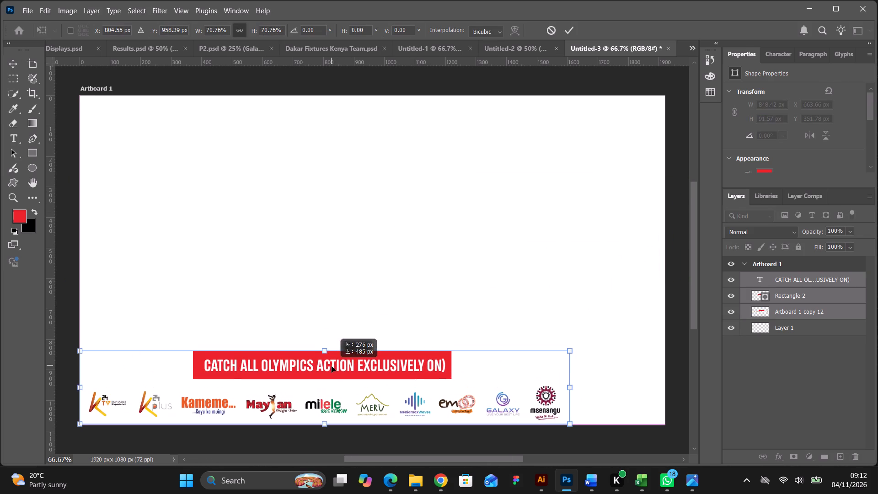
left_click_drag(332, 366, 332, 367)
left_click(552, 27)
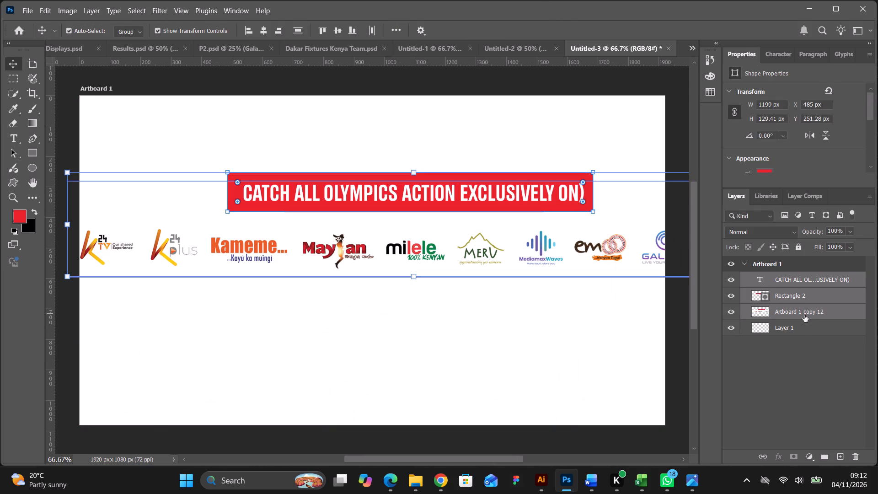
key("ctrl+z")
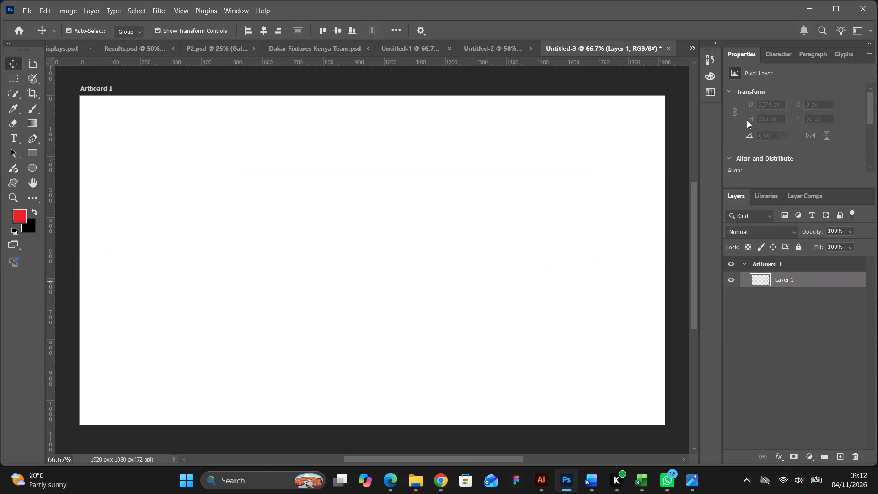
Merge Artboard 1 and its empty Layer 1 into a single white pixel layer.
left_click(791, 283, "shift")
key("ctrl+e")
left_click(788, 269)
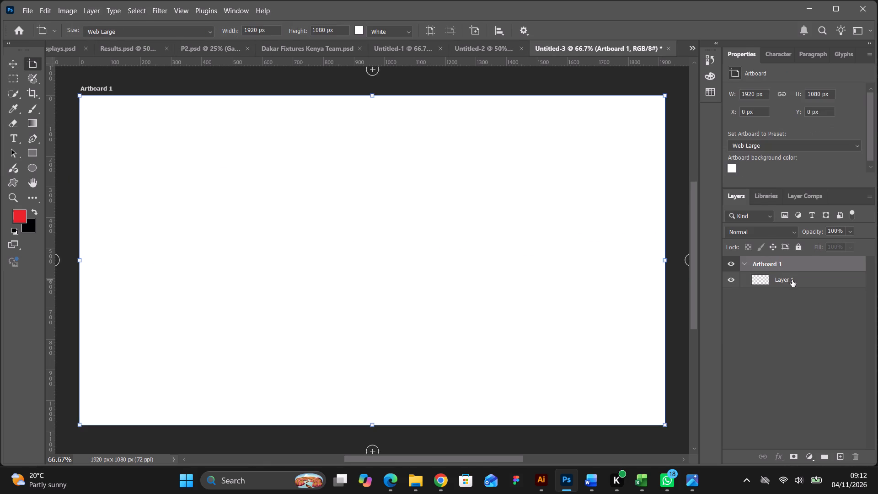
left_click(792, 280, "ctrl")
key("ctrl+e")
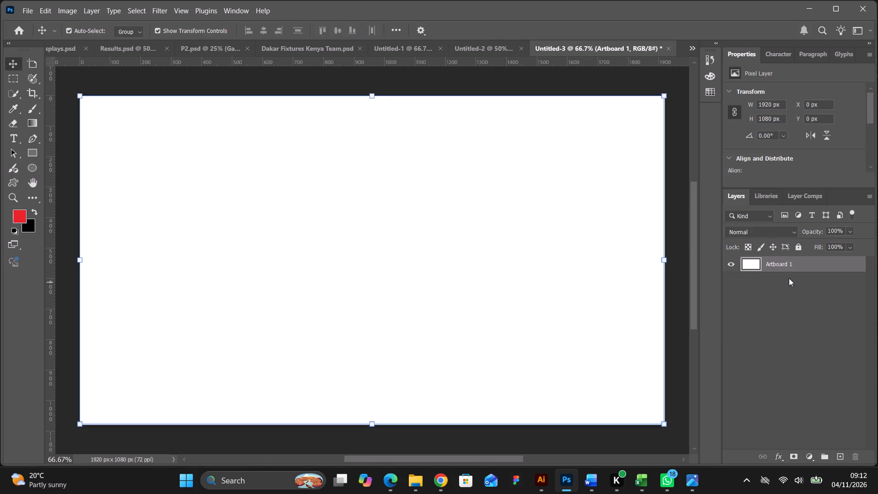
Copy the selected heading text, red rectangle and logo strip from Untitled-2 into Untitled-3, above the white layer.
left_click(466, 48)
left_click_drag(387, 317, 616, 63)
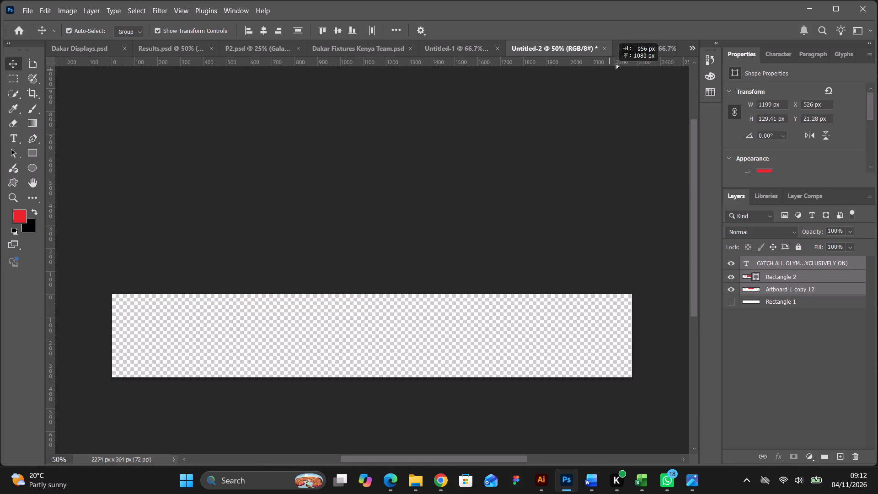
left_click_drag(616, 63, 480, 174)
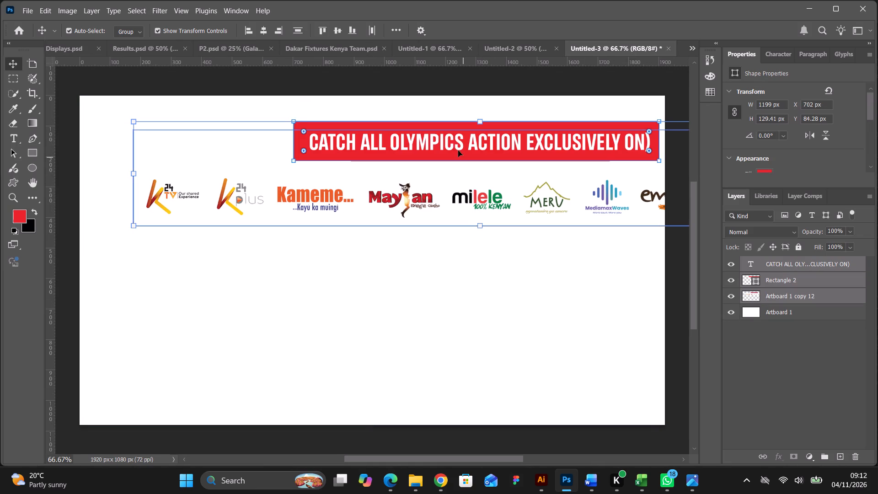
Scale the heading and logo strip together to about 84.56% and fit them across the full width along the canvas's bottom edge.
left_click_drag(452, 145, 387, 318)
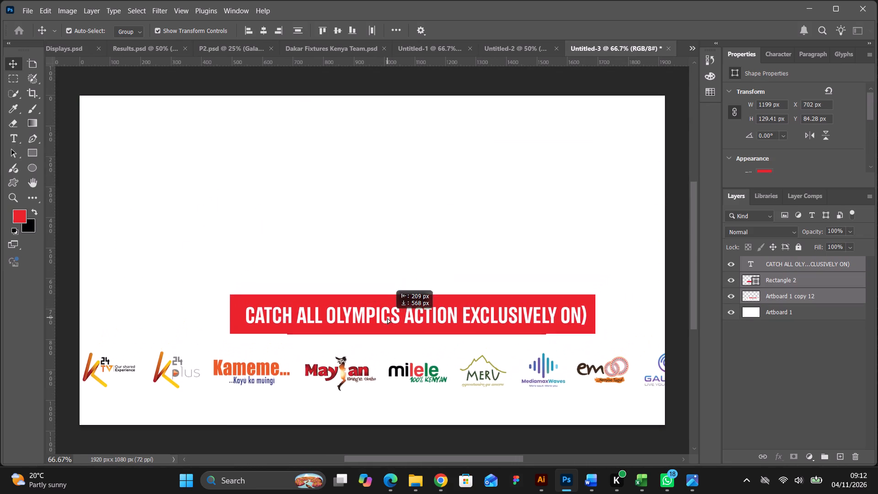
left_click_drag(387, 318, 395, 310)
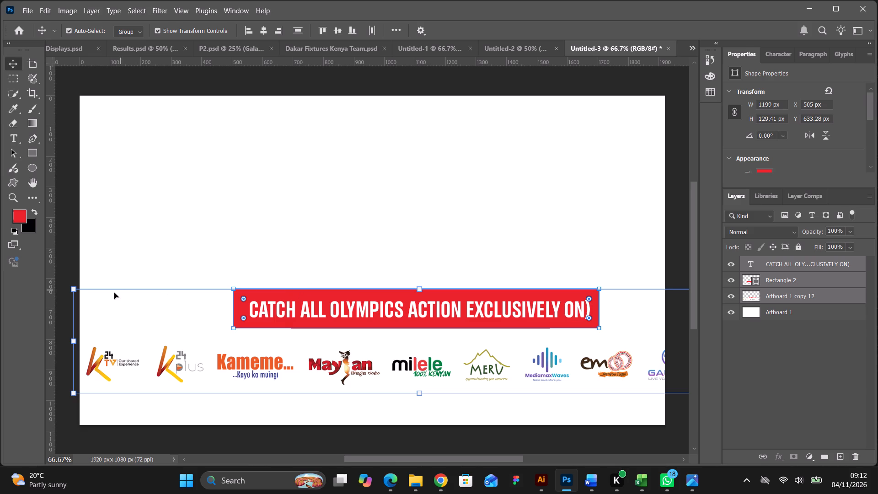
left_click_drag(75, 344, 185, 339)
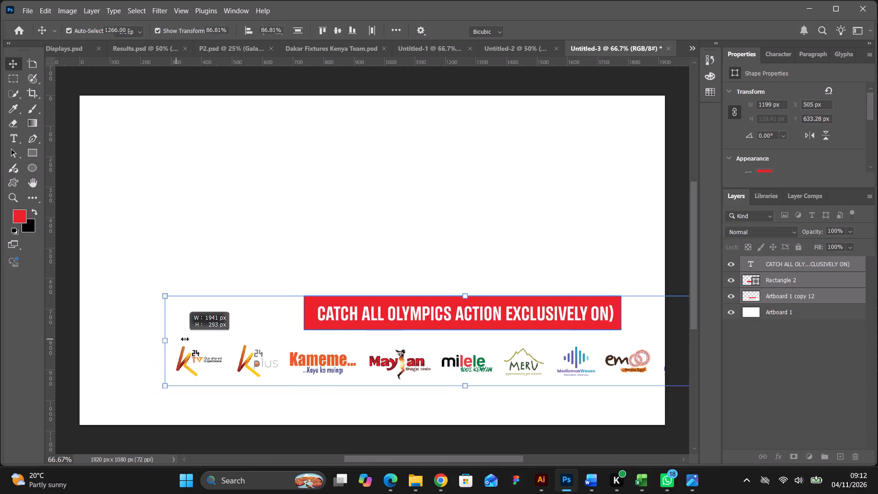
left_click_drag(185, 339, 189, 339)
left_click_drag(411, 317, 311, 356)
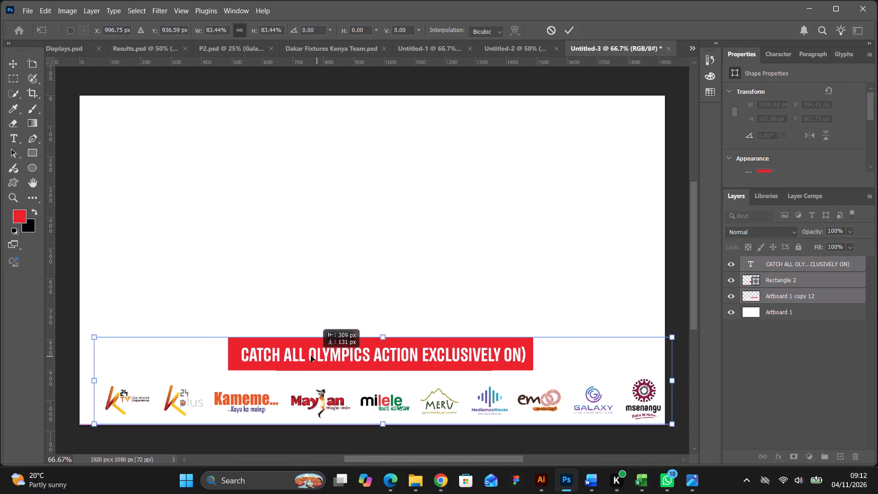
left_click_drag(311, 356, 303, 355)
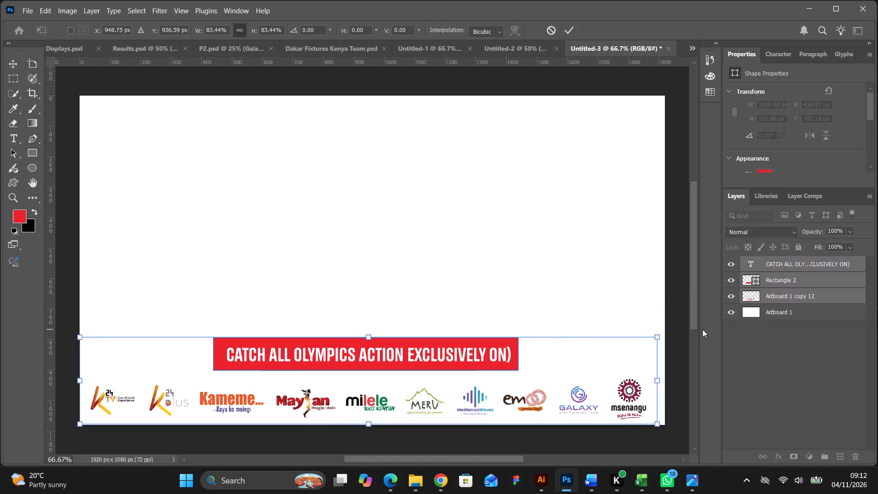
left_click_drag(659, 334, 666, 330)
left_click(567, 33)
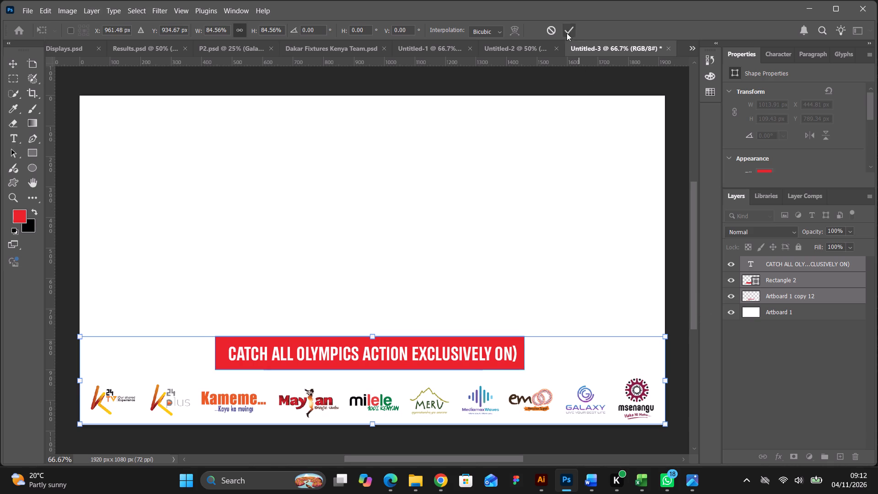
Centre the red rectangle horizontally behind the heading text.
left_click(566, 164)
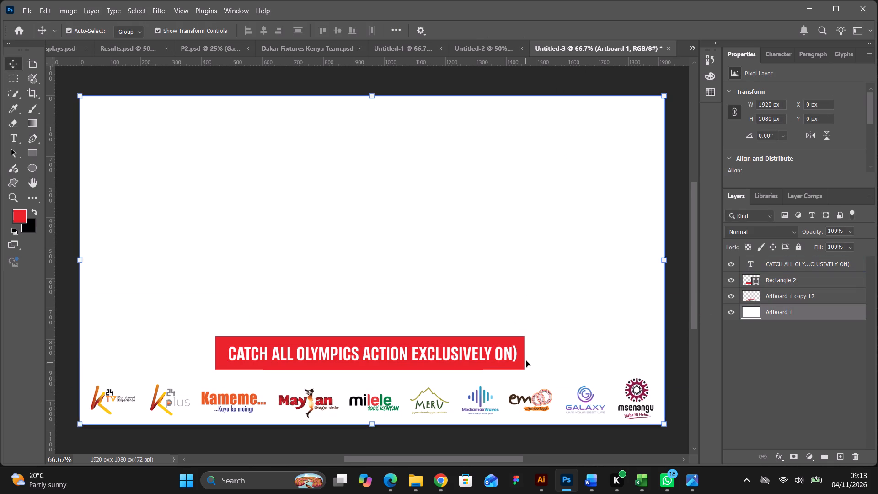
left_click(525, 350)
Nudge the red rectangle behind the heading down by 2 px.
left_click(521, 343)
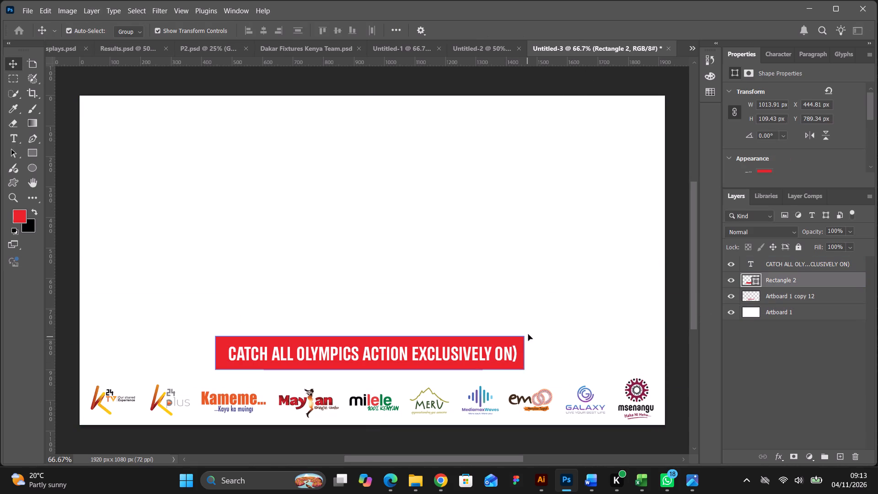
key("Down")
key("Down")
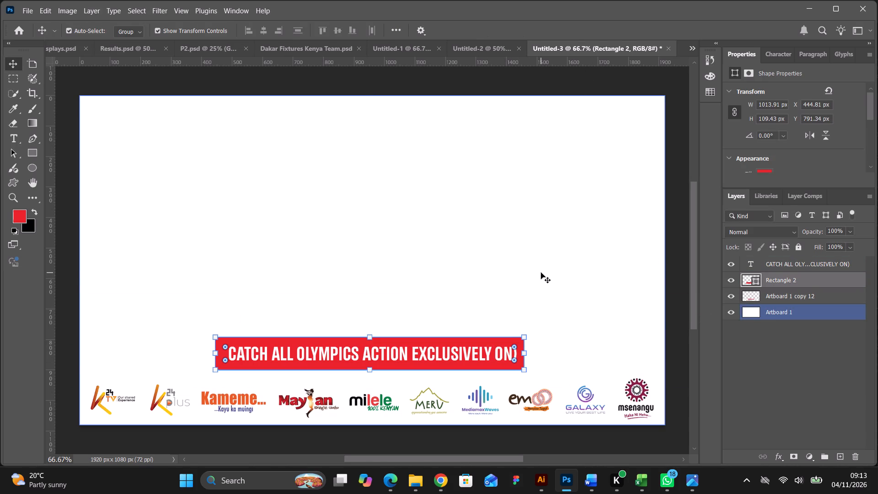
Align the red rectangle, logo strip and white background layer on their horizontal centres, then deselect them.
scroll(564, 291, "down", 3)
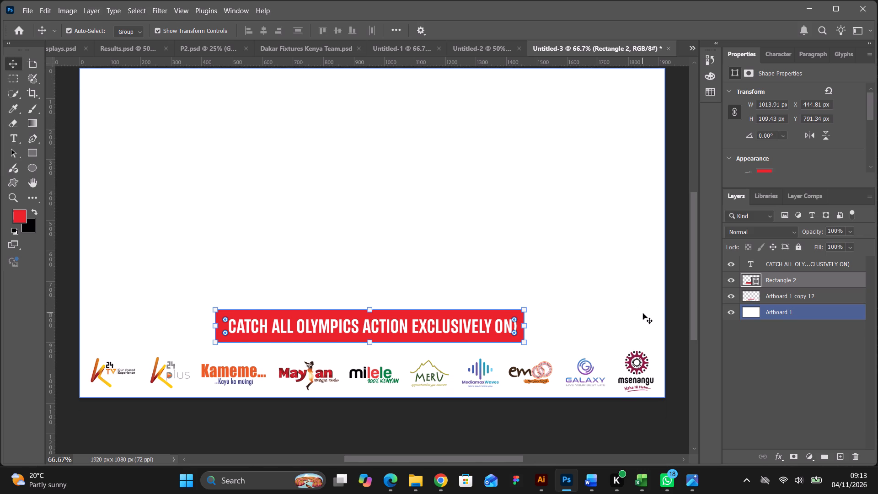
left_click(782, 300, "ctrl")
left_click(776, 310, "ctrl")
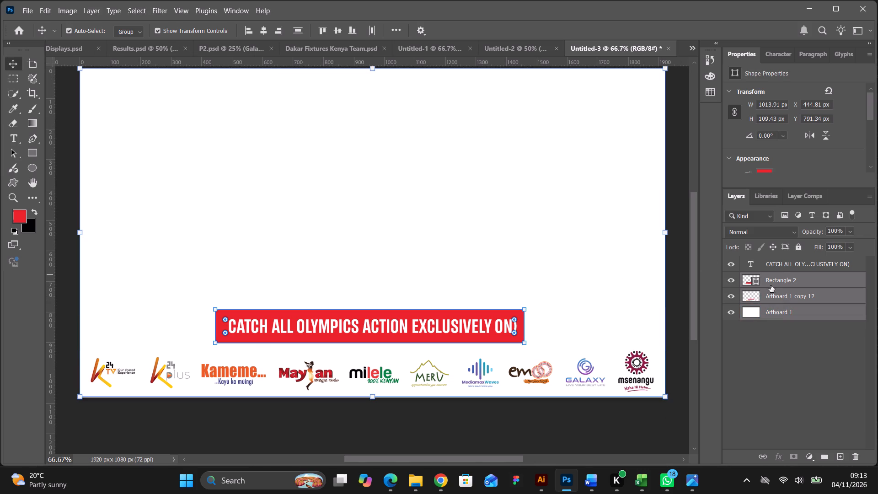
left_click(265, 34)
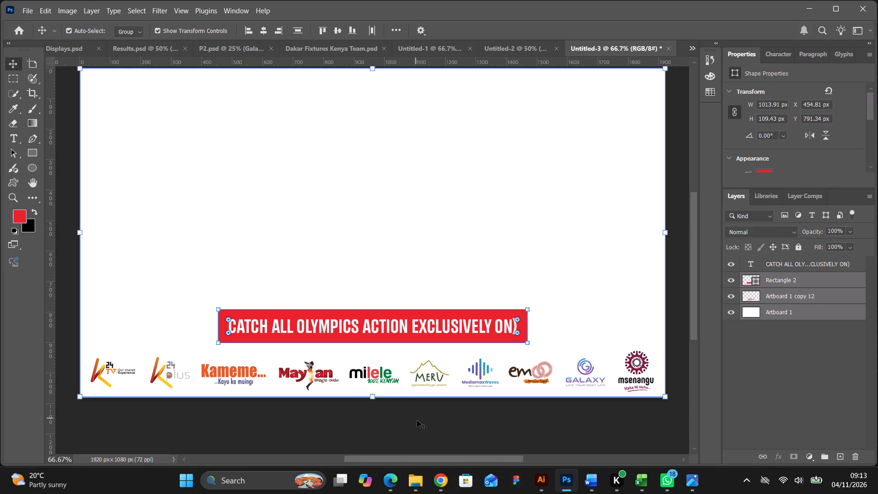
left_click(683, 100)
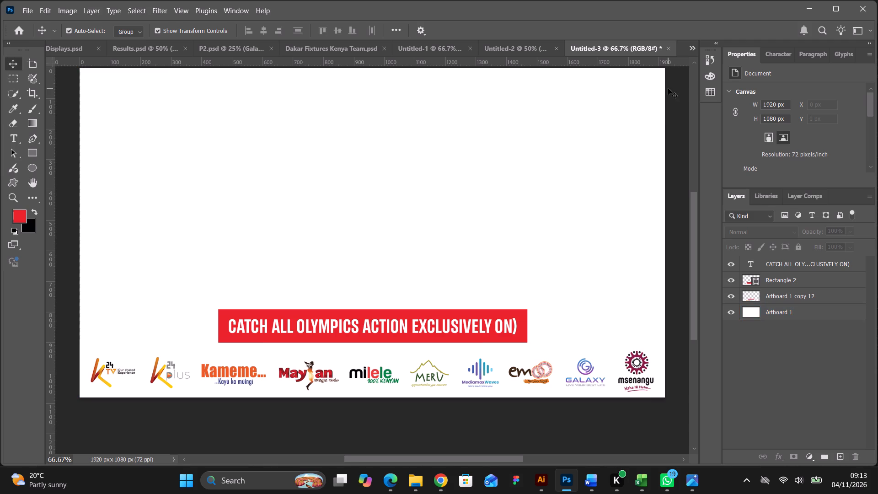
Delete the stray closing parenthesis at the end of the heading so it reads CATCH ALL OLYMPICS ACTION EXCLUSIVELY ON.
double_click(507, 321)
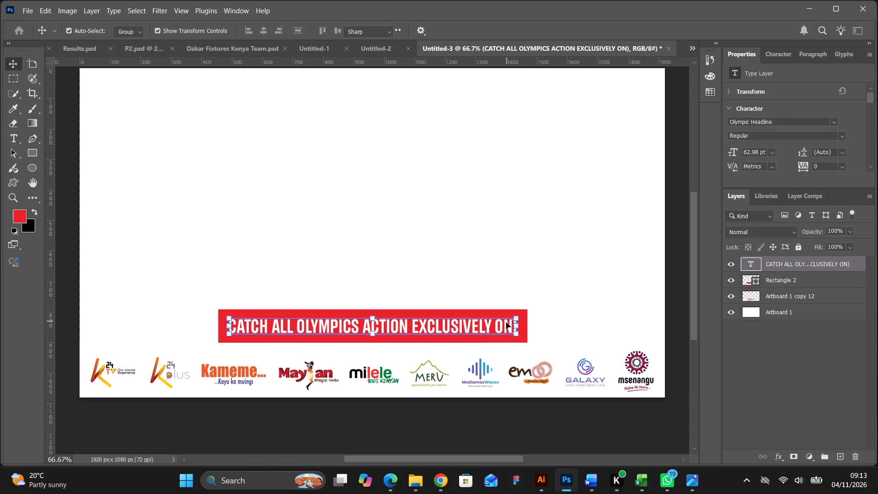
left_click_drag(514, 324, 520, 328)
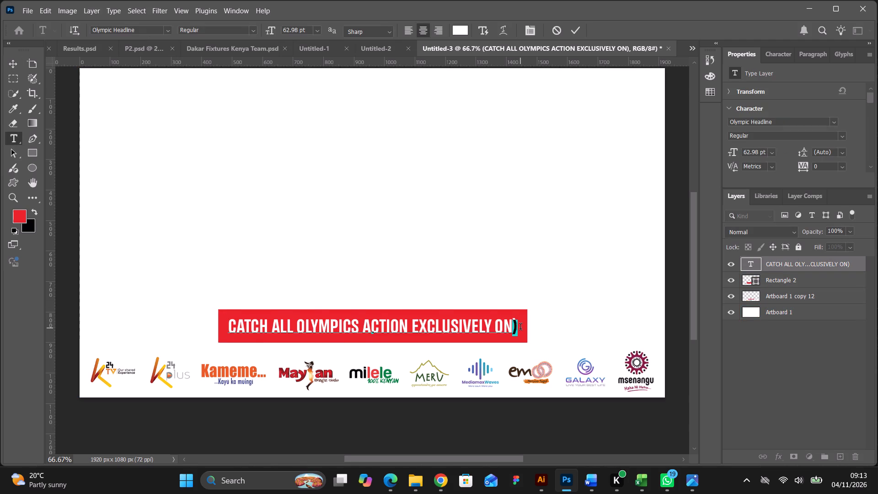
key("BackSpace")
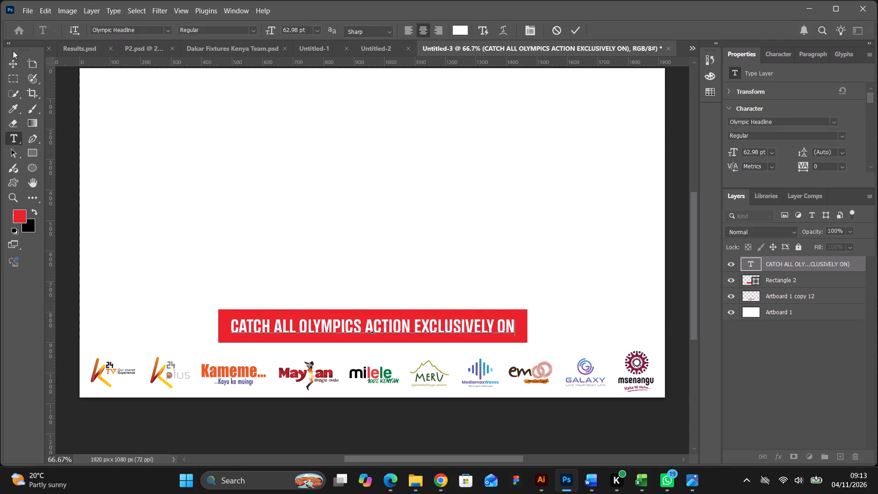
Nudge the heading text slightly left inside the red rectangle.
left_click(12, 63)
key("Left")
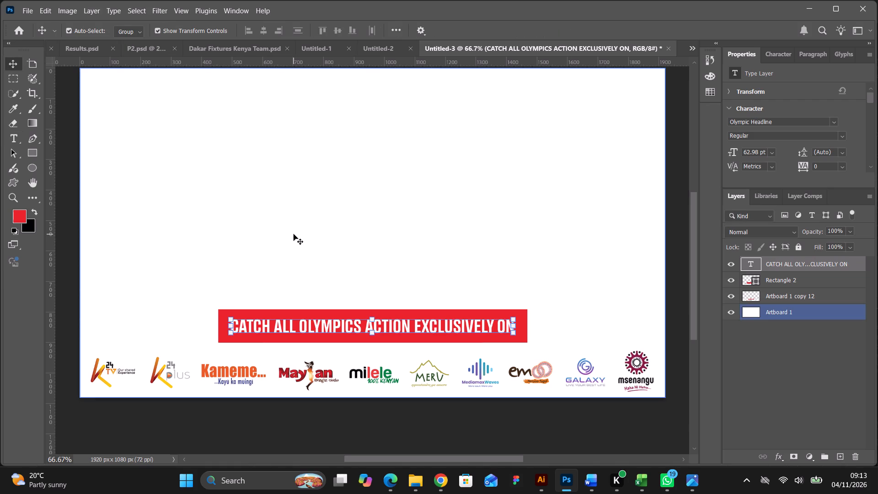
key("Left")
key("Left")
key("Left")
key("Left")
key("Left")
key("Left")
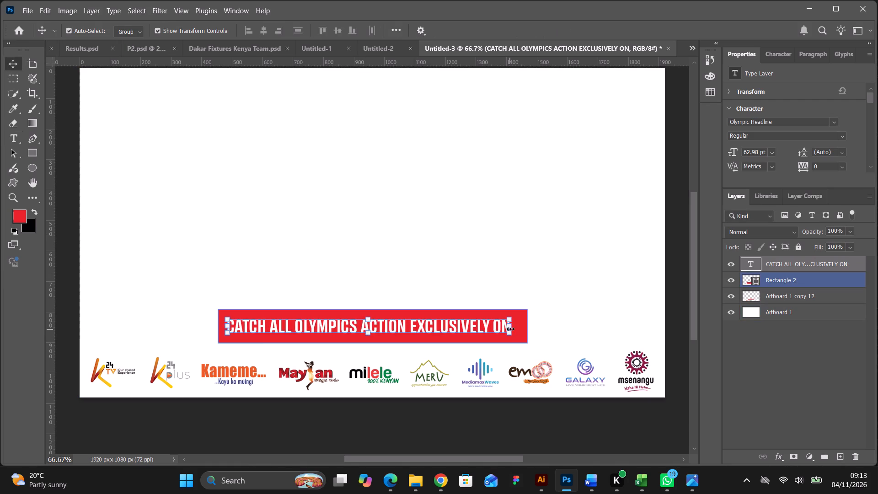
Scale the heading text proportionally to just over 102%, extending it towards the red rectangle's right edge.
left_click_drag(511, 327, 517, 327)
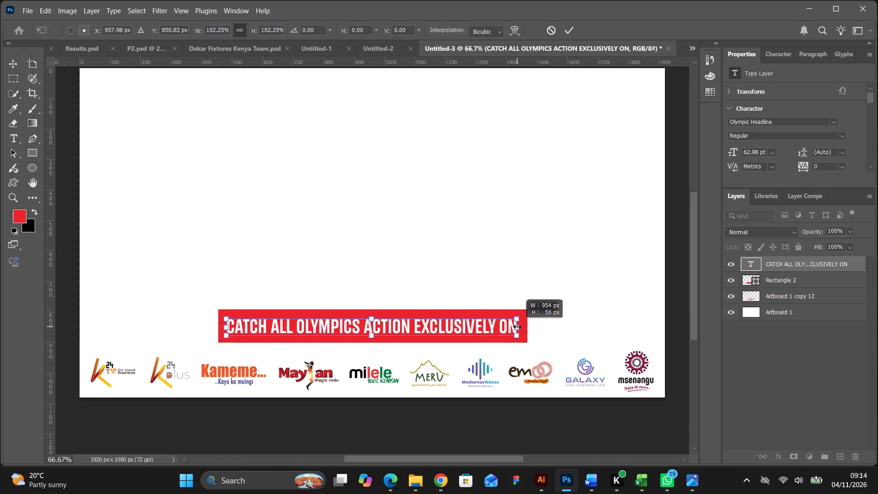
left_click_drag(517, 327, 519, 327)
left_click(564, 29)
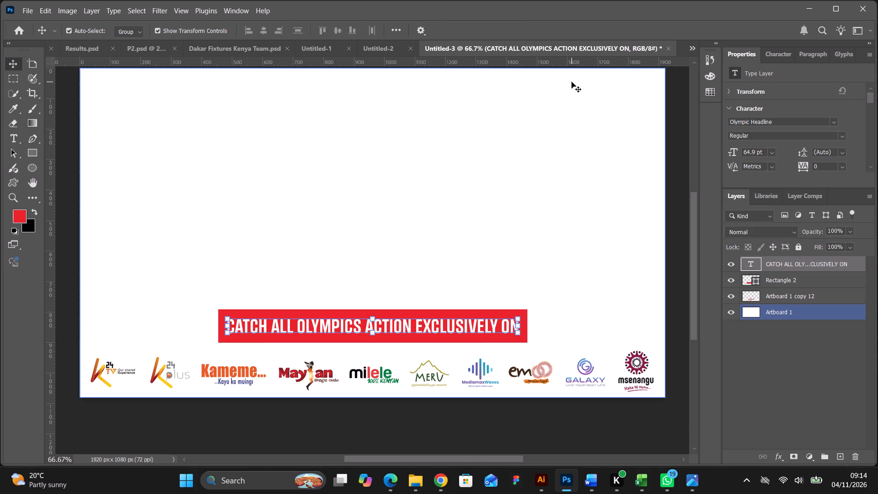
Add a colon at the end of the heading so it reads "CATCH ALL OLYMPICS ACTION EXCLUSIVELY ON:".
left_click(15, 139)
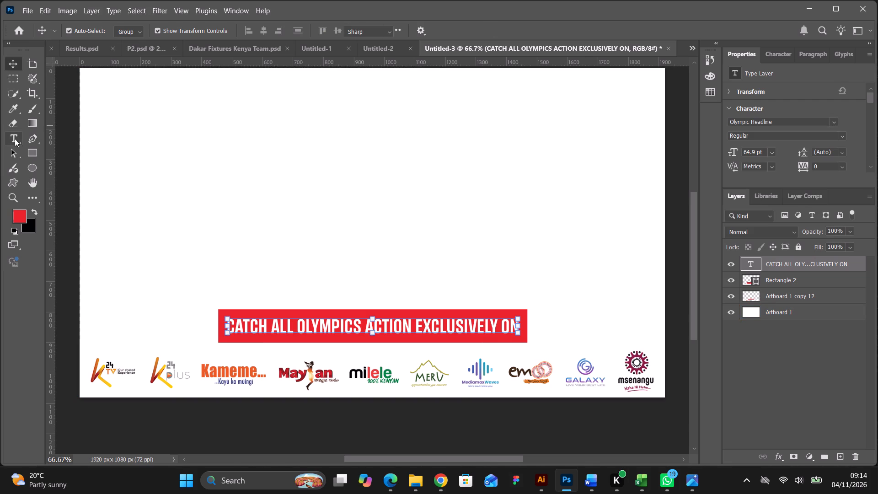
left_click(518, 325)
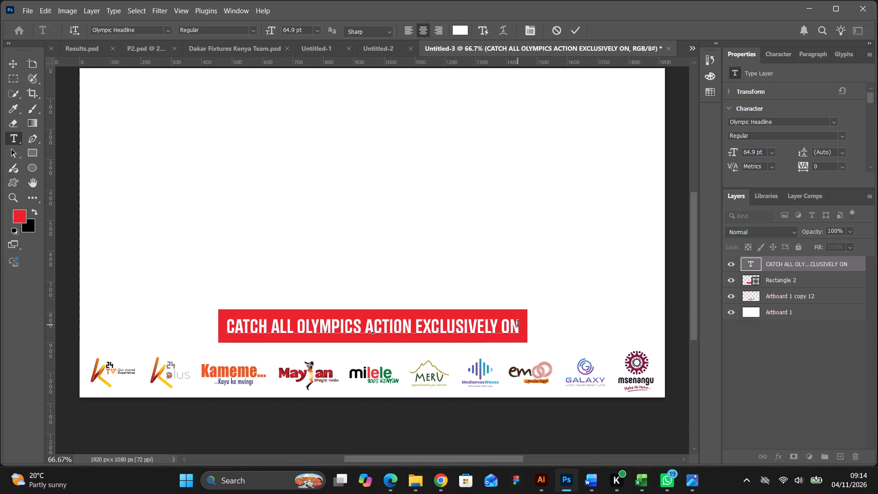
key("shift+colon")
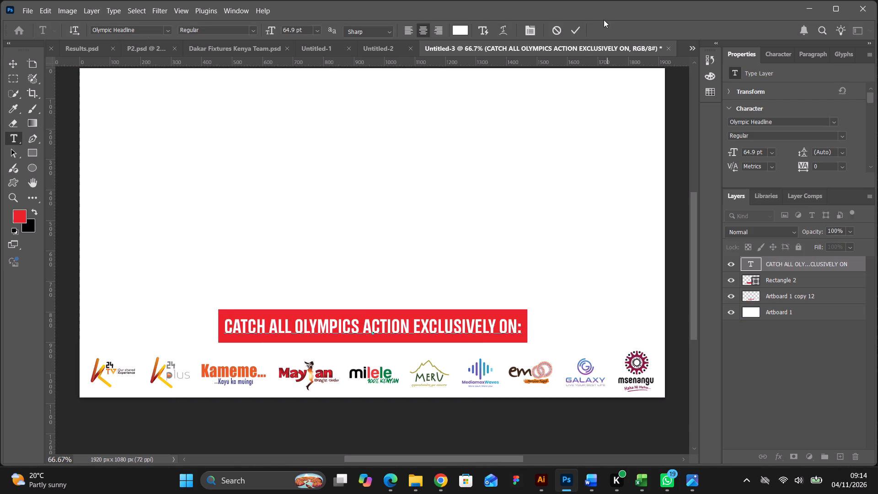
left_click(576, 27)
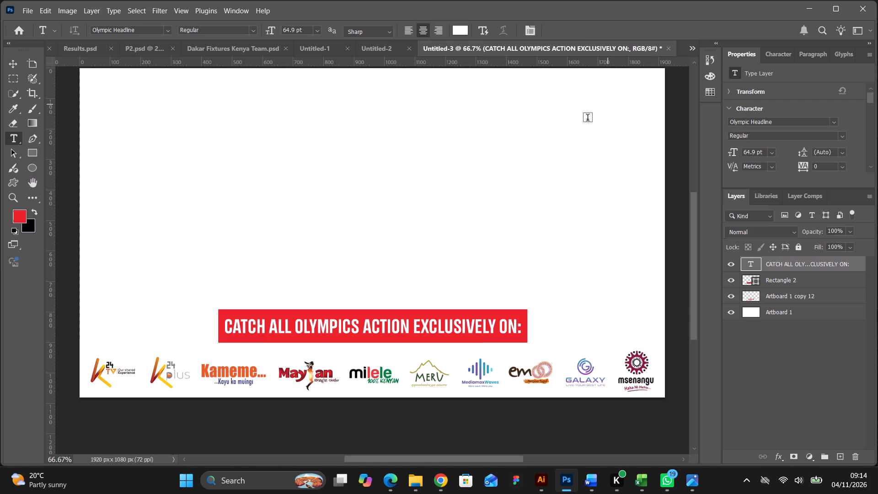
Align the horizontal centres of the heading text and the red rectangle behind it, and deselect both layers.
left_click(16, 66)
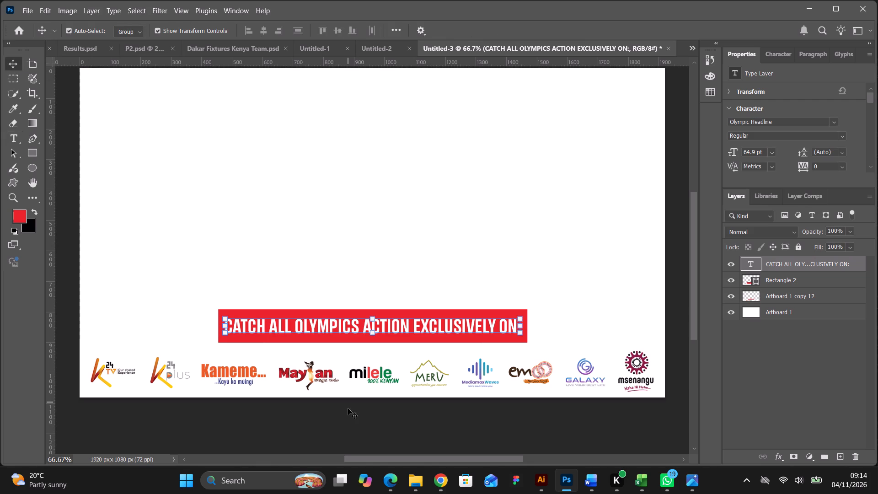
left_click(345, 418)
left_click(354, 320)
left_click(348, 322)
left_click(361, 276)
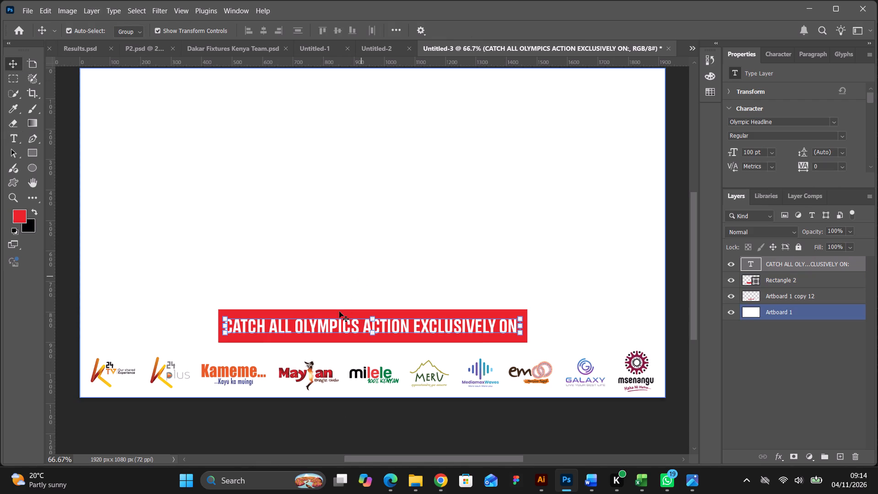
left_click(339, 311)
left_click(346, 327, "shift")
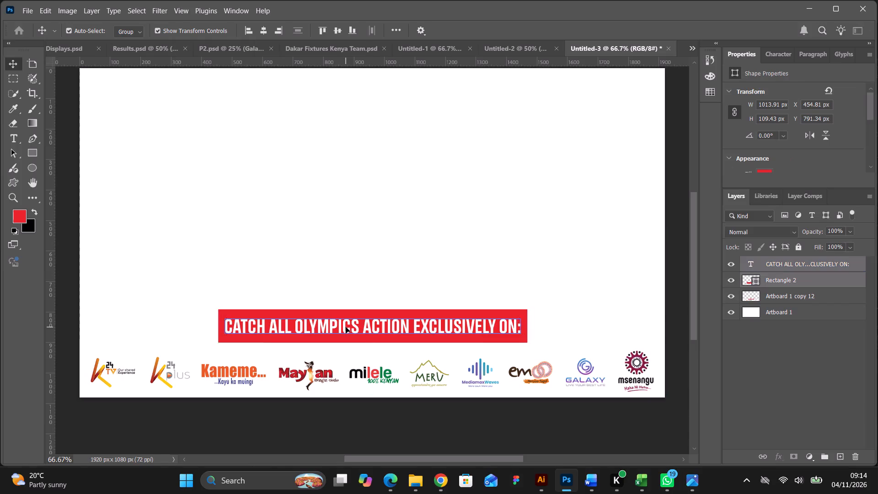
left_click(266, 29)
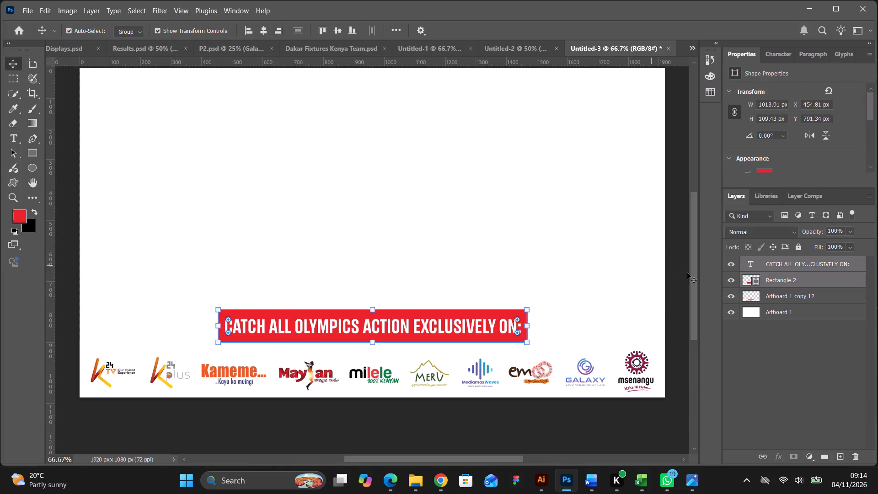
left_click(676, 272)
Crop the empty area above the red rectangle, reducing the canvas to about 1920 × 289 px with its upper edge on the rectangle.
scroll(442, 149, "up", 3)
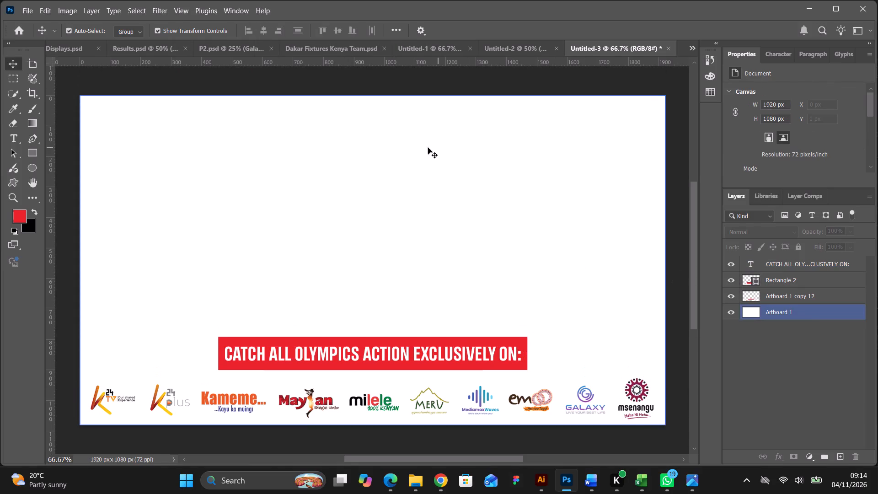
left_click(854, 314)
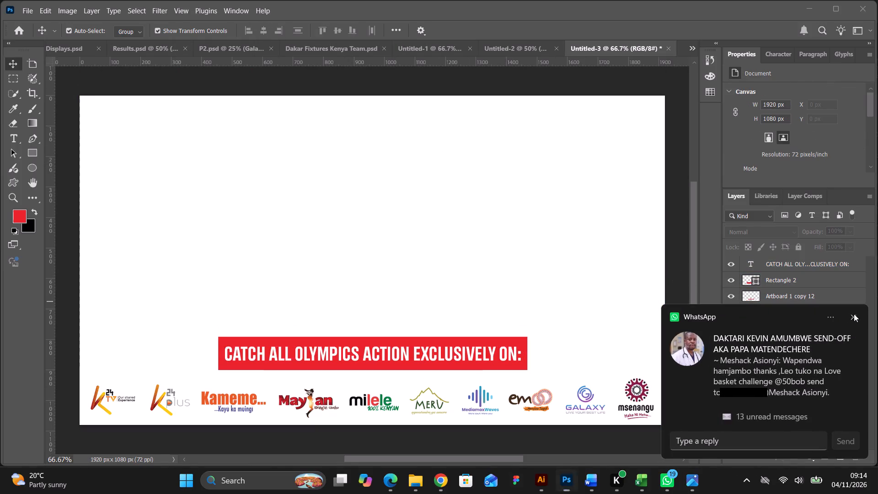
left_click(32, 95)
left_click_drag(375, 96, 376, 158)
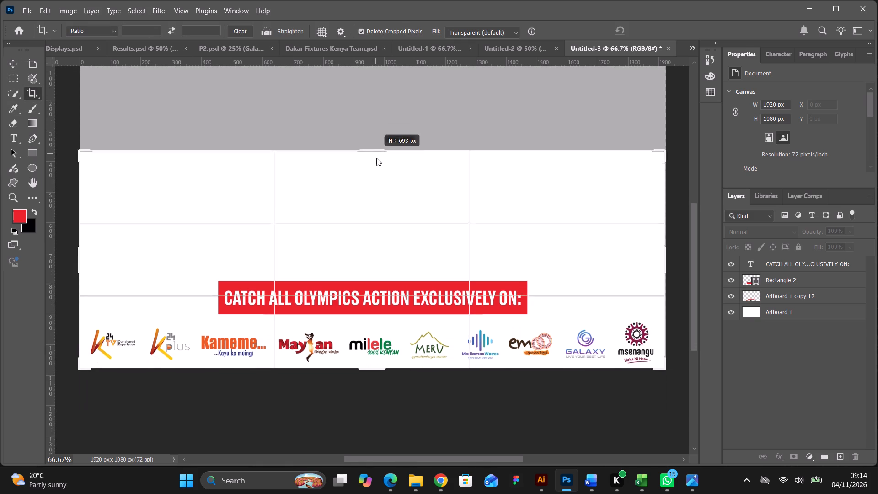
left_click_drag(376, 158, 385, 215)
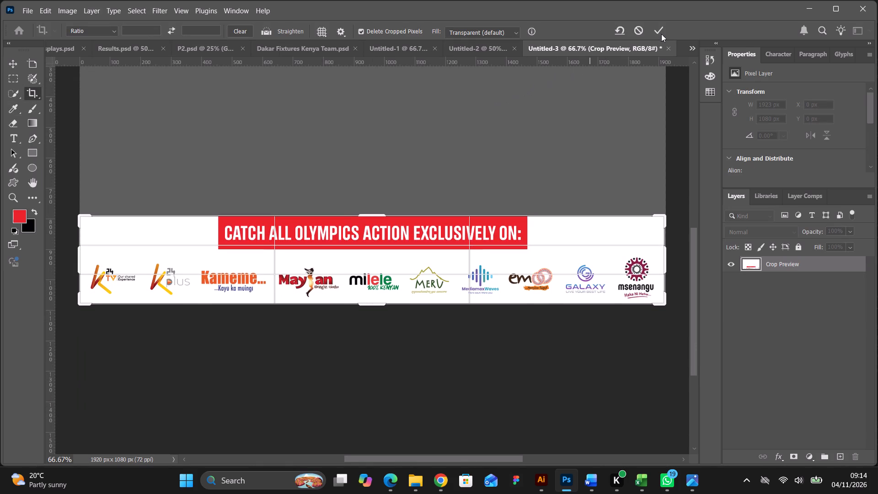
left_click(661, 30)
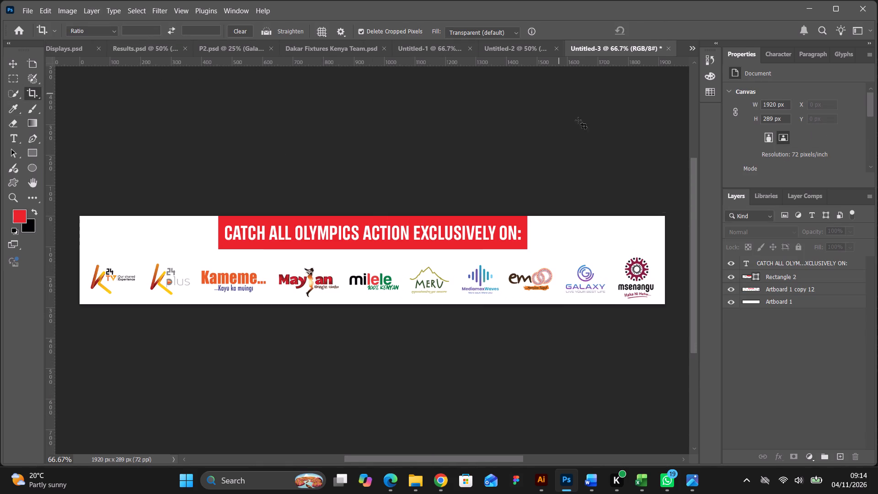
Delete the white Artboard 1 background layer beneath the heading and logo strip.
left_click(751, 304)
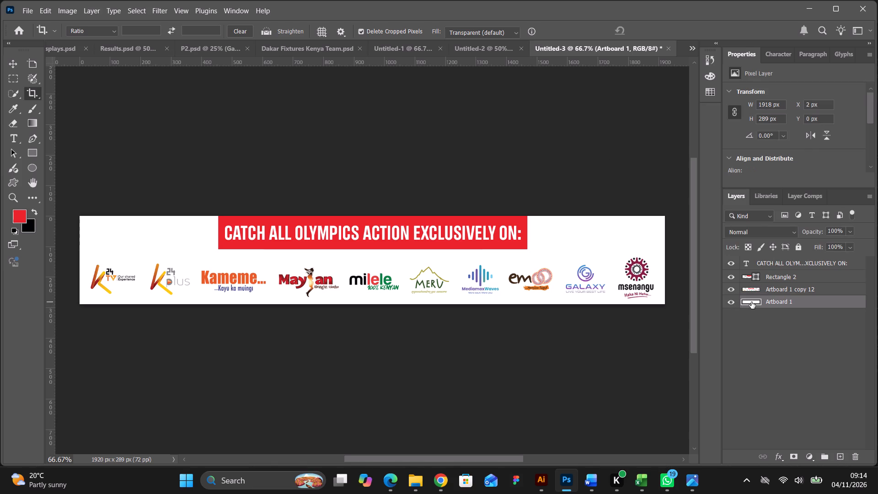
key("BackSpace")
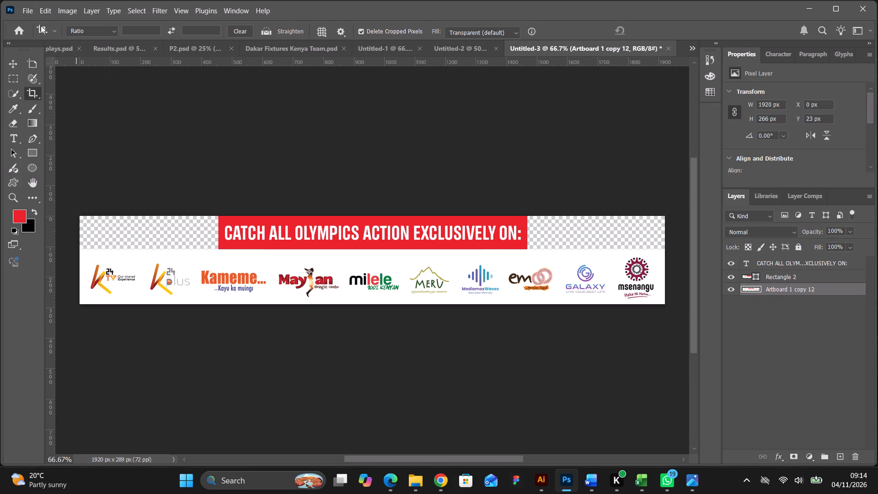
Start exporting the cropped banner with its transparent background.
left_click(27, 6)
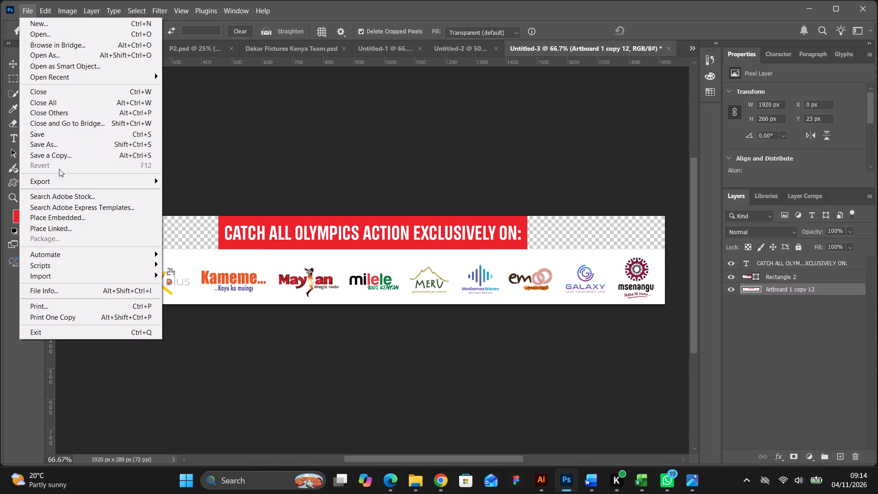
left_click(187, 193)
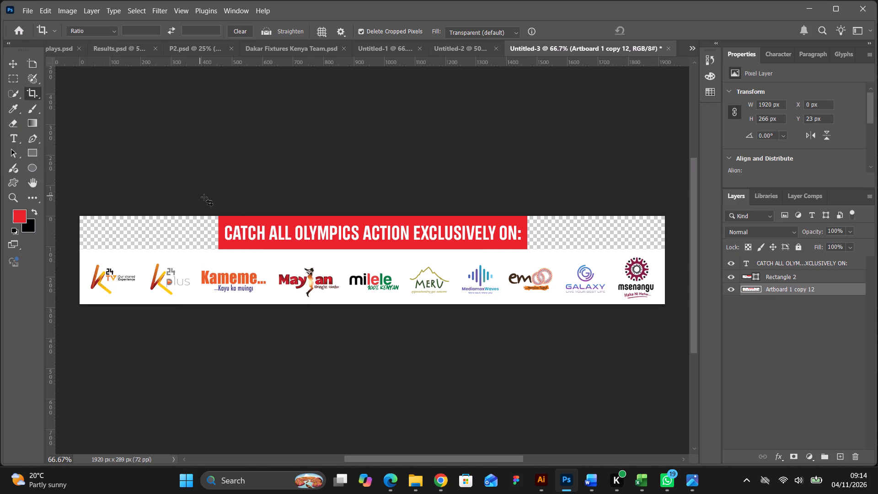
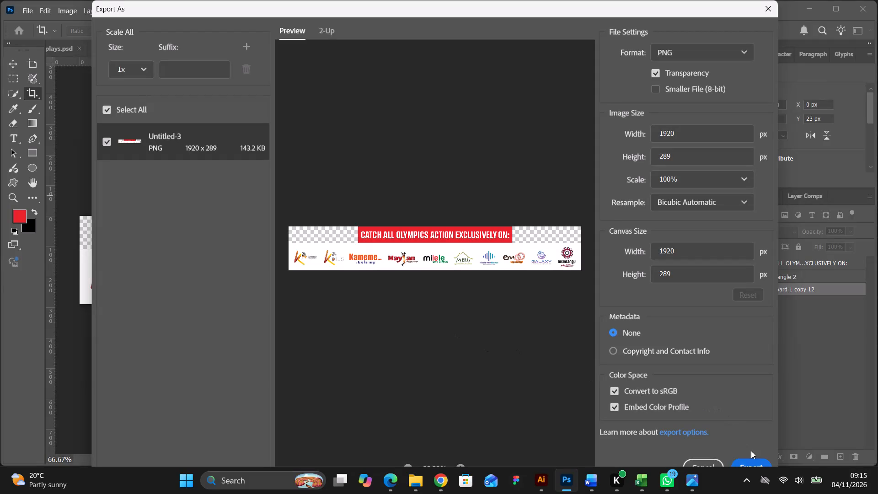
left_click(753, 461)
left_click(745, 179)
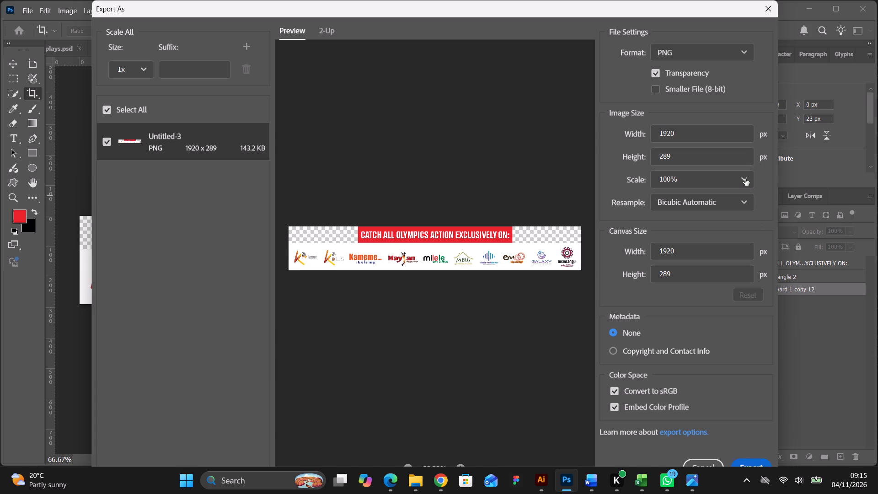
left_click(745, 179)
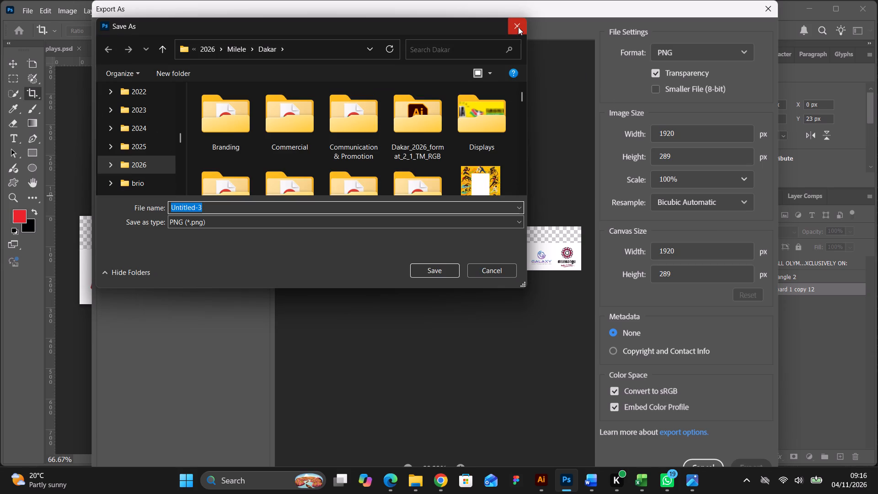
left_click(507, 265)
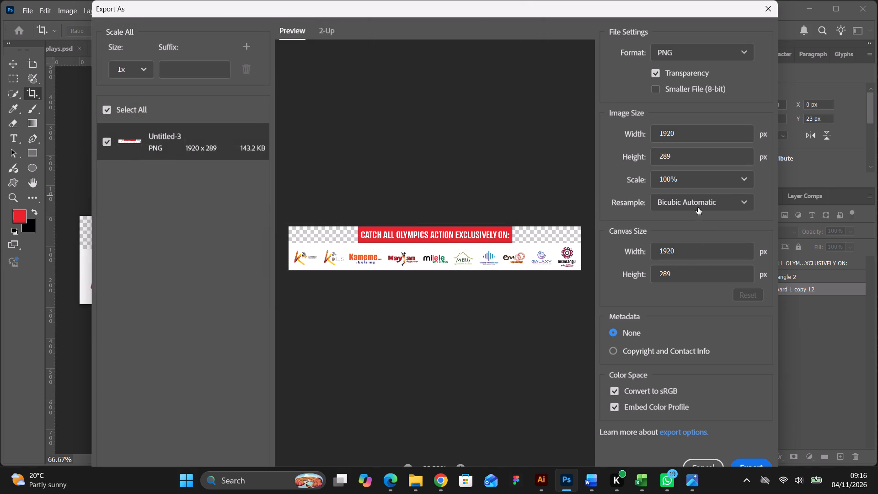
Export the banner as a transparent PNG at 500% scale, named "call to action", into the Dakar folder.
left_click(744, 181)
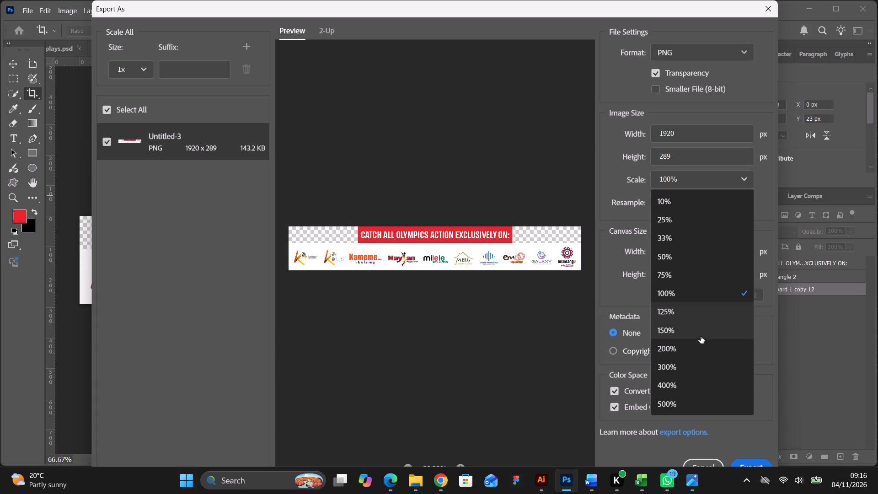
left_click(694, 405)
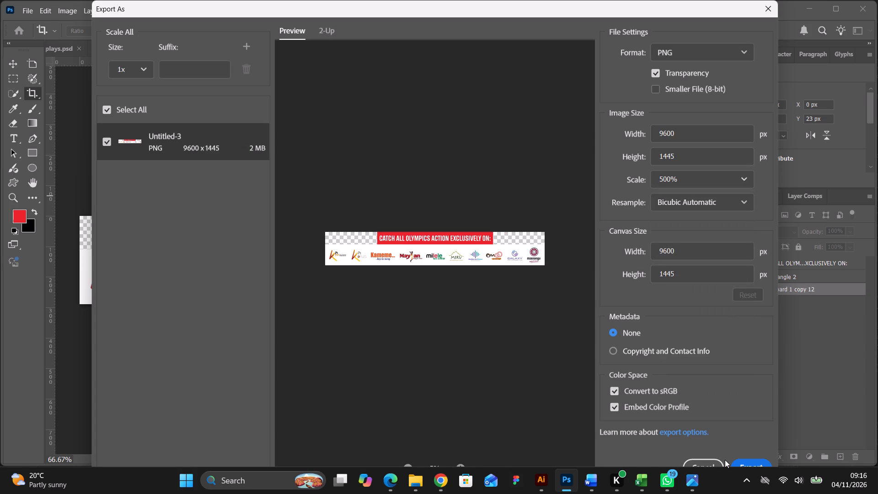
left_click(754, 463)
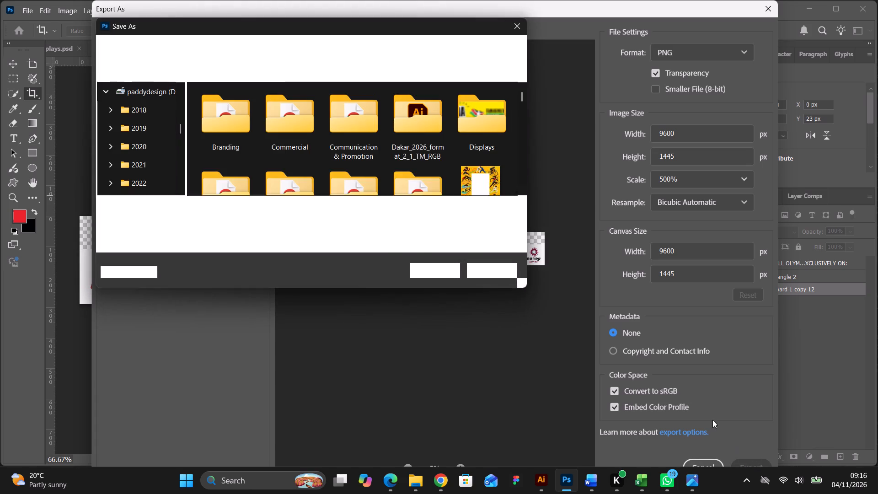
scroll(378, 131, "down", 12)
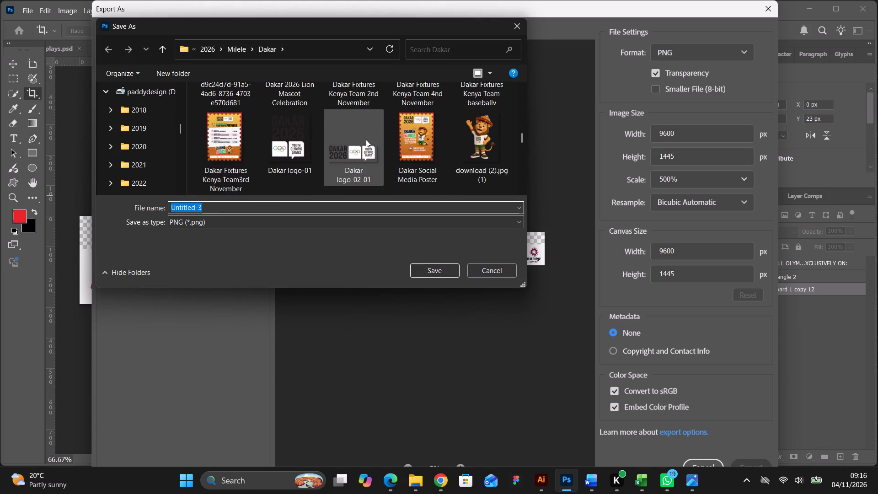
scroll(366, 140, "down", 5)
scroll(239, 199, "down", 6)
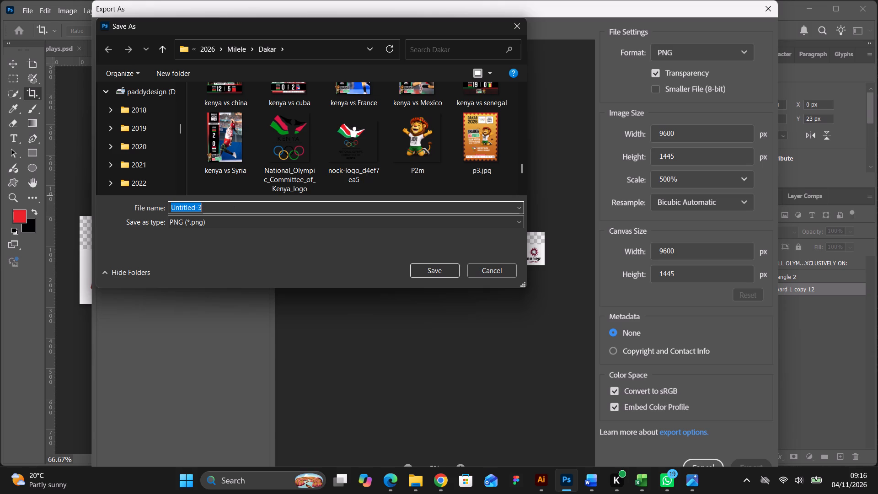
left_click(213, 209)
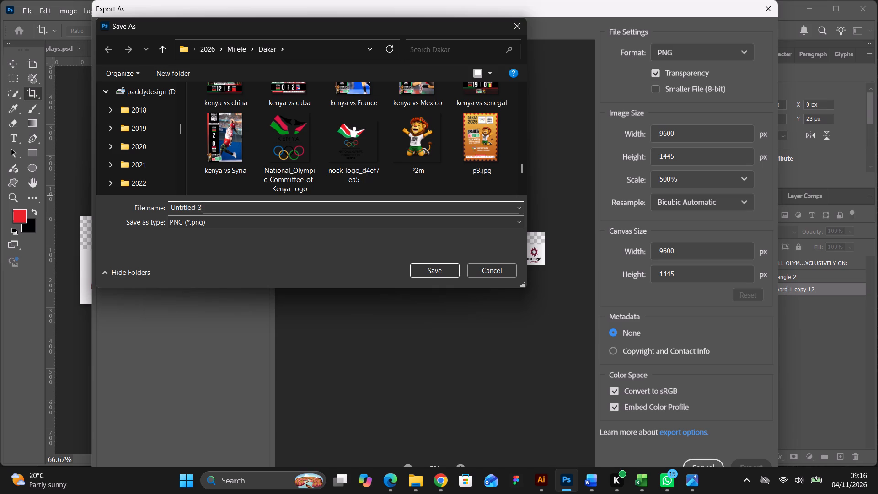
left_click_drag(207, 205, 170, 205)
type("call to action")
left_click(442, 268)
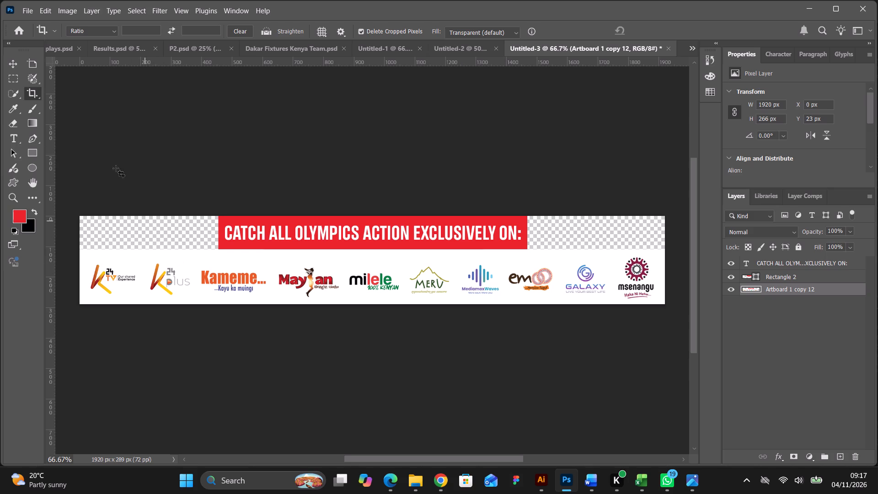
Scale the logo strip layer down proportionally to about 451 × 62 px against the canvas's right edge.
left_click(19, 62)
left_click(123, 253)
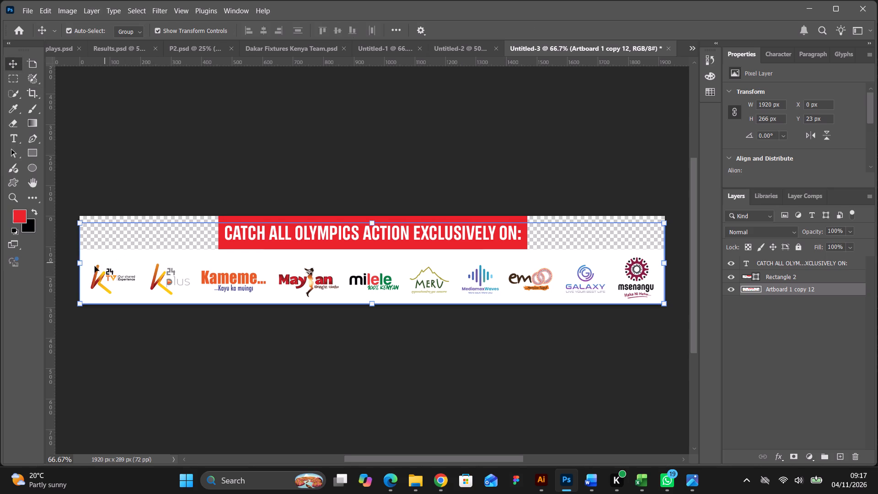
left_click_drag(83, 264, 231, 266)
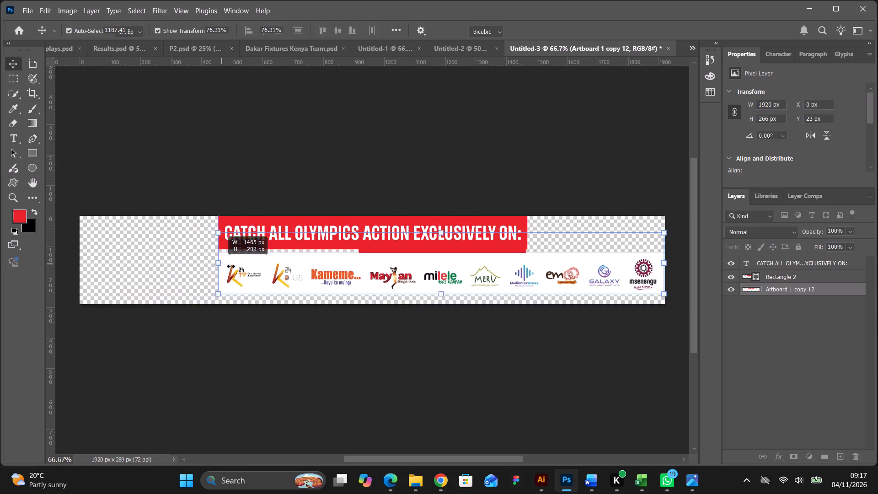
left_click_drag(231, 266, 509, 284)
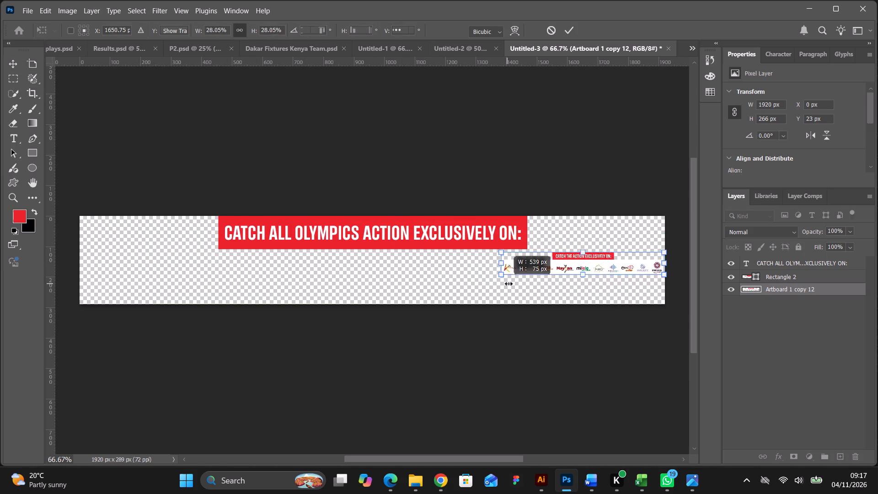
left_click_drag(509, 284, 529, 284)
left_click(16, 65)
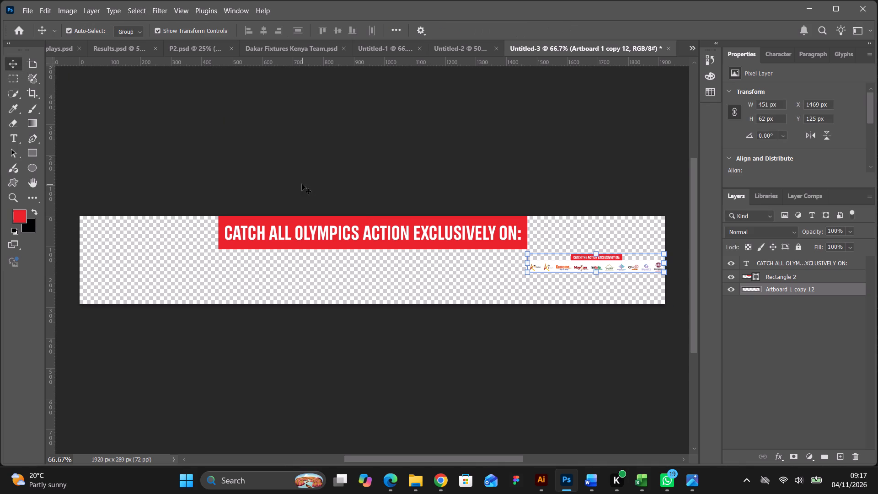
Scale the heading text and red rectangle together to about 63% and place them in the canvas's bottom-left corner.
left_click(302, 184)
left_click_drag(235, 192, 446, 260)
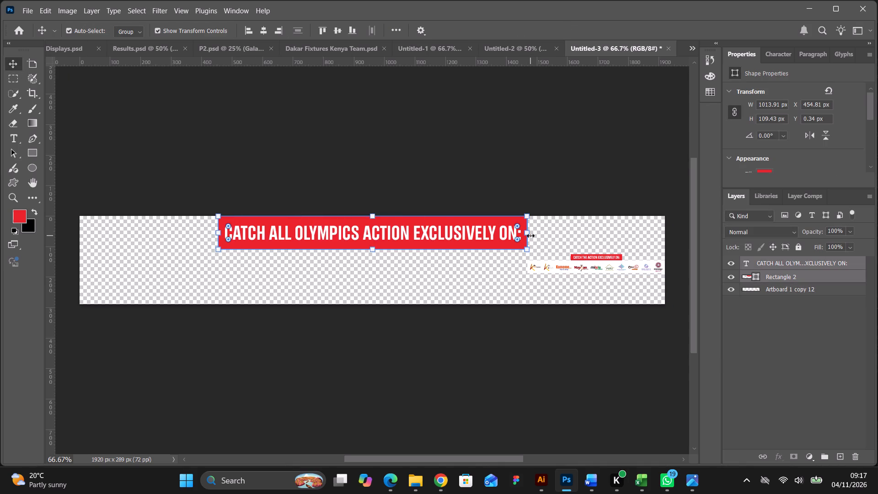
left_click_drag(530, 236, 416, 233)
left_click_drag(376, 237, 332, 243)
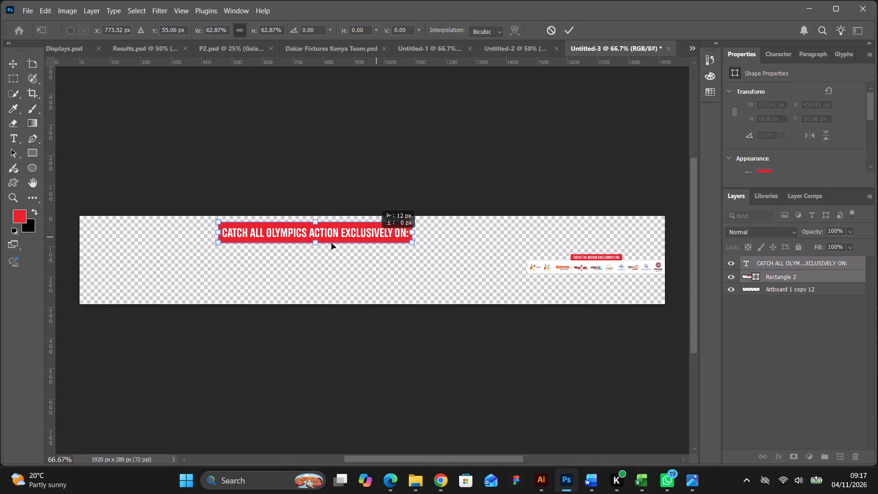
left_click_drag(332, 243, 240, 280)
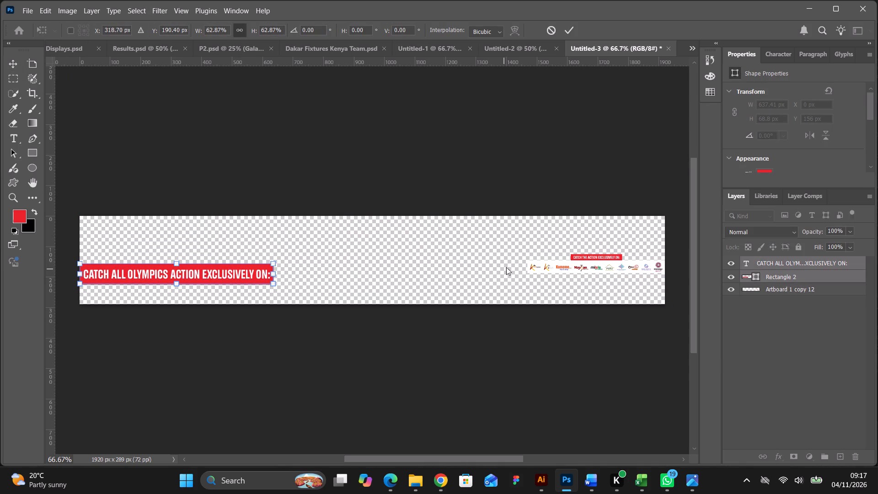
left_click(567, 33)
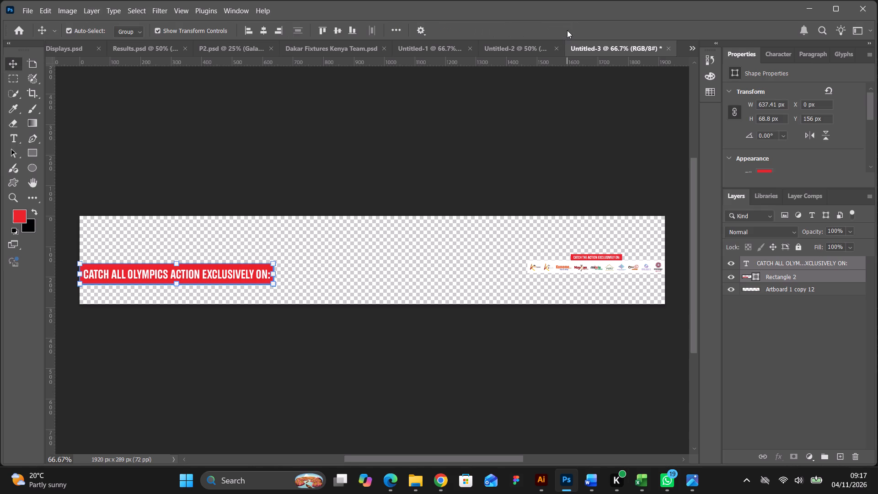
left_click_drag(242, 276, 244, 282)
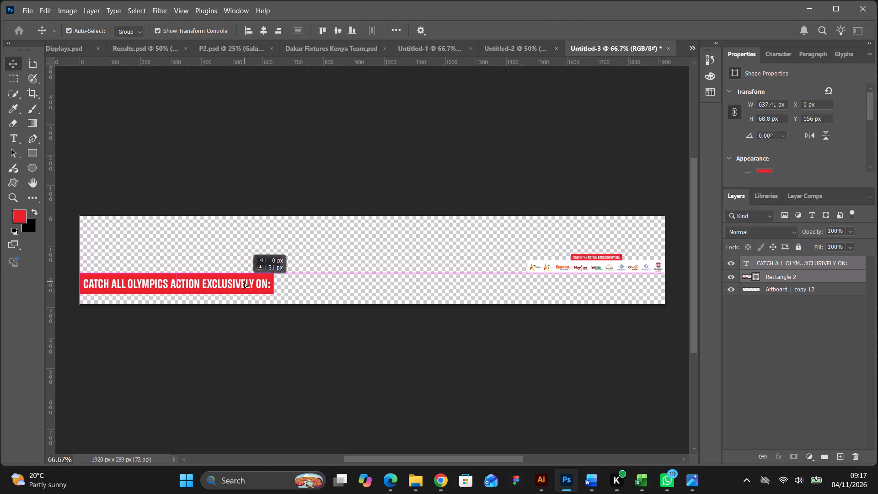
left_click_drag(244, 282, 241, 294)
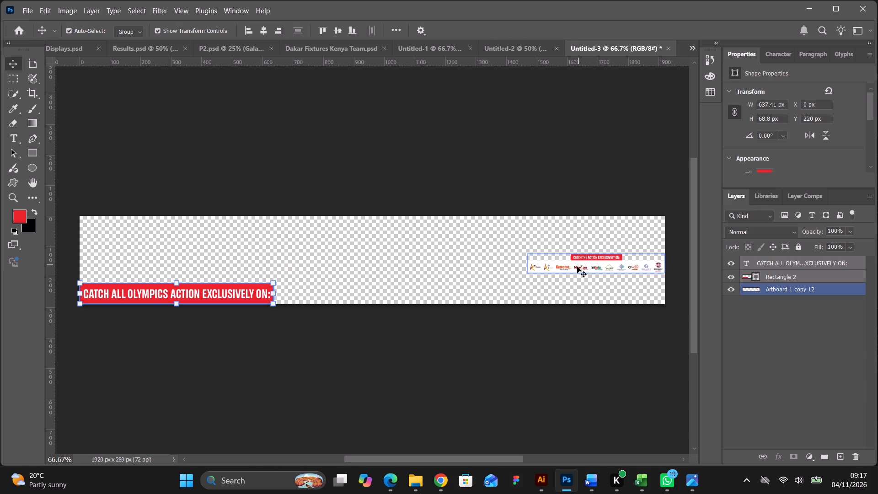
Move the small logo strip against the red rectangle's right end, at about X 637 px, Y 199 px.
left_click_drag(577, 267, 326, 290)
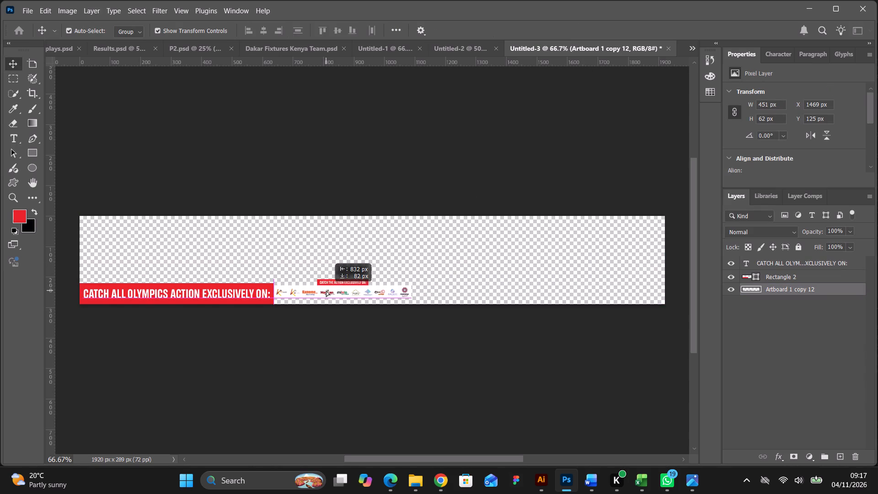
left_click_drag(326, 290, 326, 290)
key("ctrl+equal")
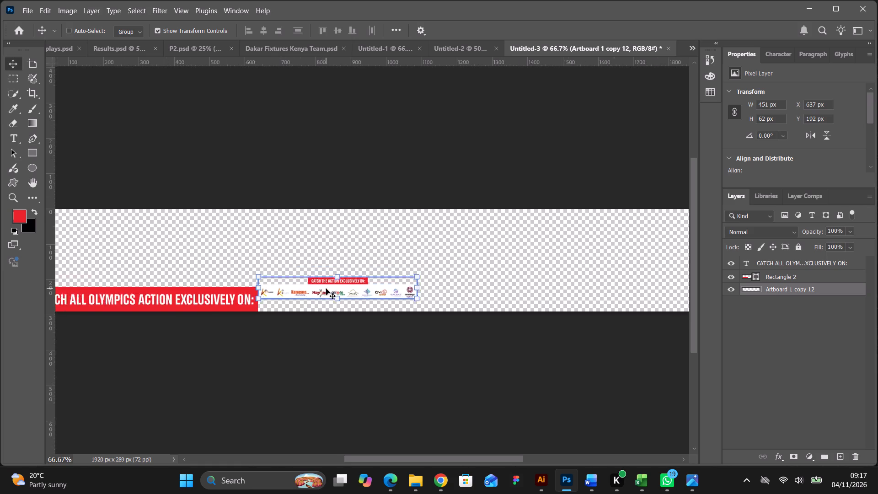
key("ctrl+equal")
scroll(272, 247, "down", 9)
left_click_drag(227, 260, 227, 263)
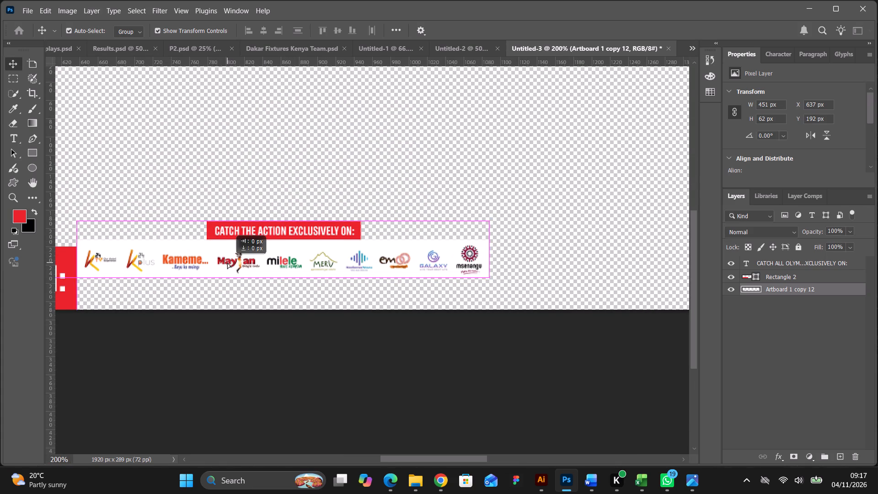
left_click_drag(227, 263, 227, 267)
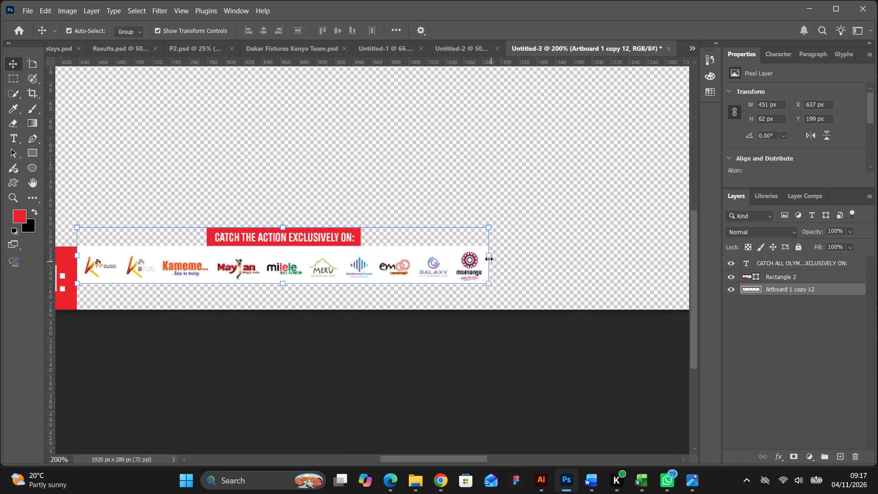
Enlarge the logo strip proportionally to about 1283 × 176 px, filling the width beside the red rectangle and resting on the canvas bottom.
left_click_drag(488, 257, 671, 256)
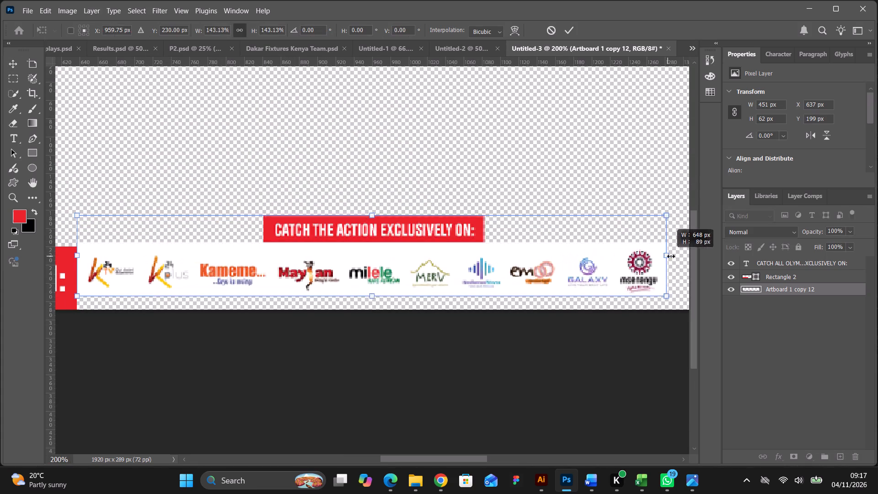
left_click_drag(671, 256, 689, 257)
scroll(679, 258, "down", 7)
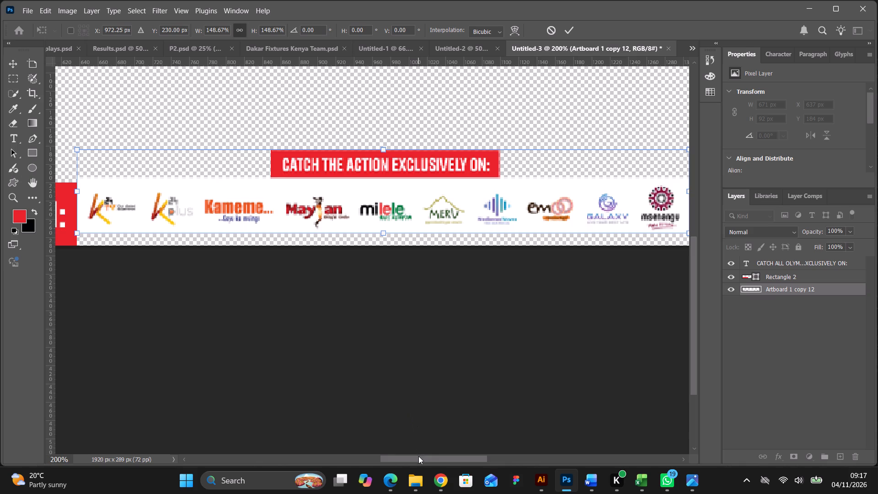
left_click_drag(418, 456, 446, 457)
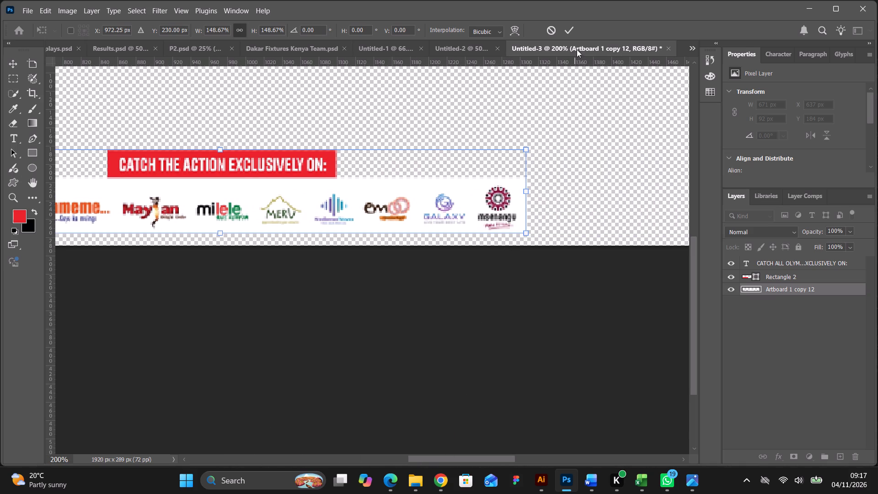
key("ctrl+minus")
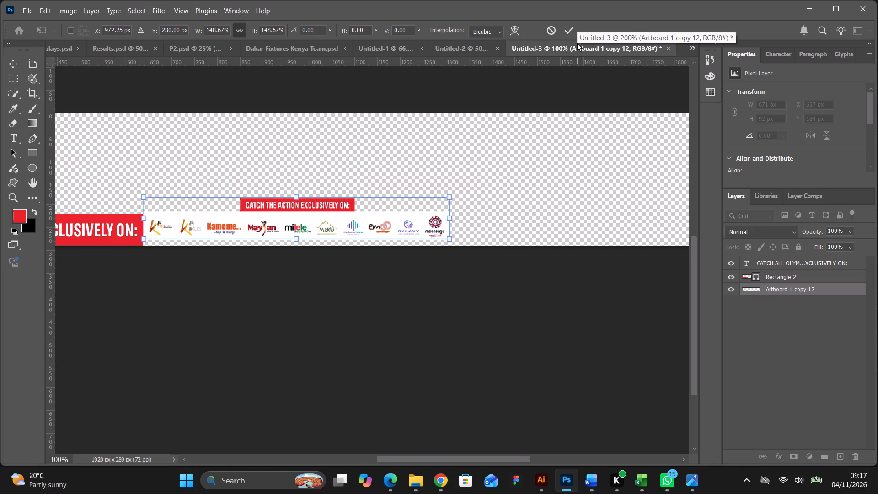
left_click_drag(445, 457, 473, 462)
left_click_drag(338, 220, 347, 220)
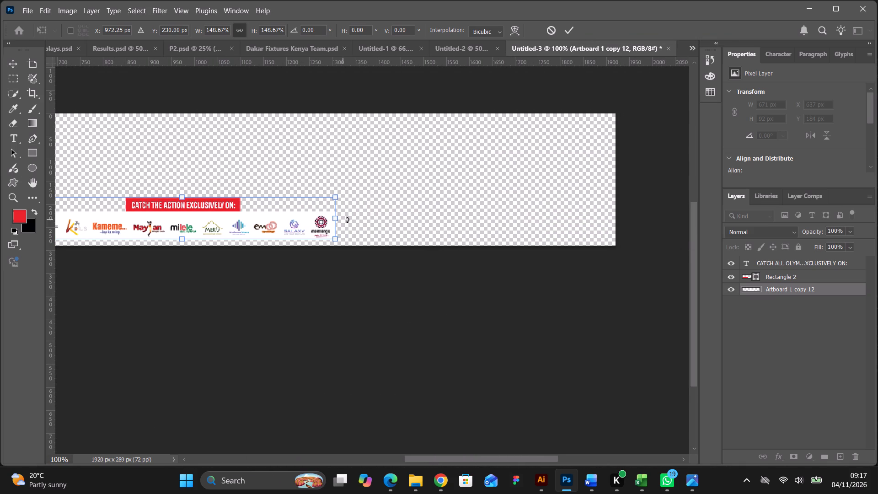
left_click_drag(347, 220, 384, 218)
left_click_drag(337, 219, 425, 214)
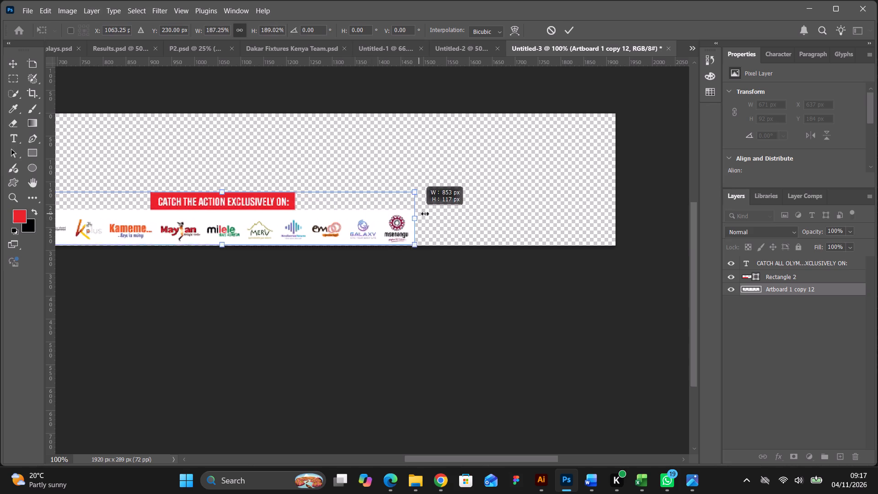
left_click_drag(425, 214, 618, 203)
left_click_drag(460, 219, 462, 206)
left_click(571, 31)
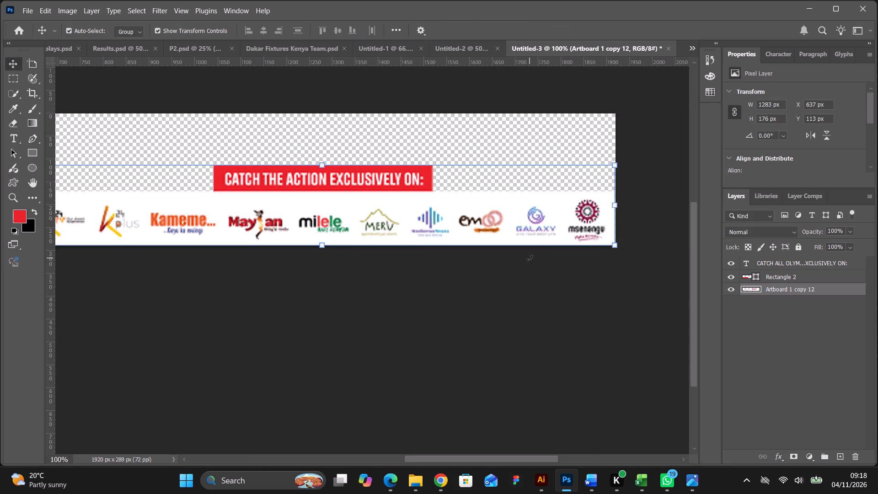
Delete the logo strip layer, Artboard 1 copy 12.
left_click(525, 291)
left_click(410, 212)
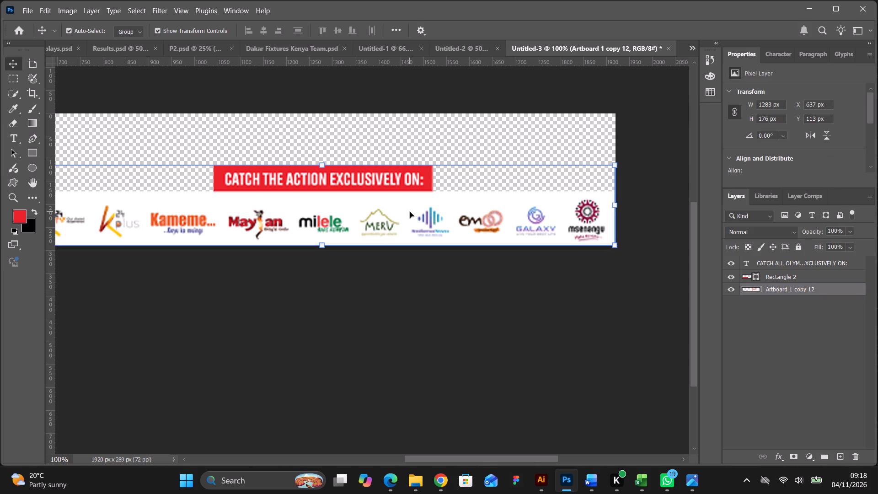
key("equal")
key("BackSpace")
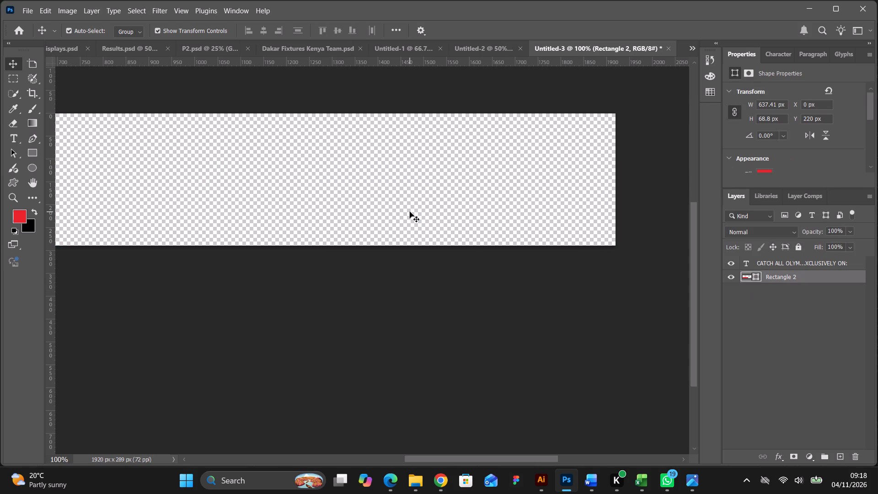
Check the broadcaster logo strips in Untitled-2, Dakar Fixtures Kenya Team.psd, P2.psd and Results.psd for a reusable single-row layout.
left_click(487, 49)
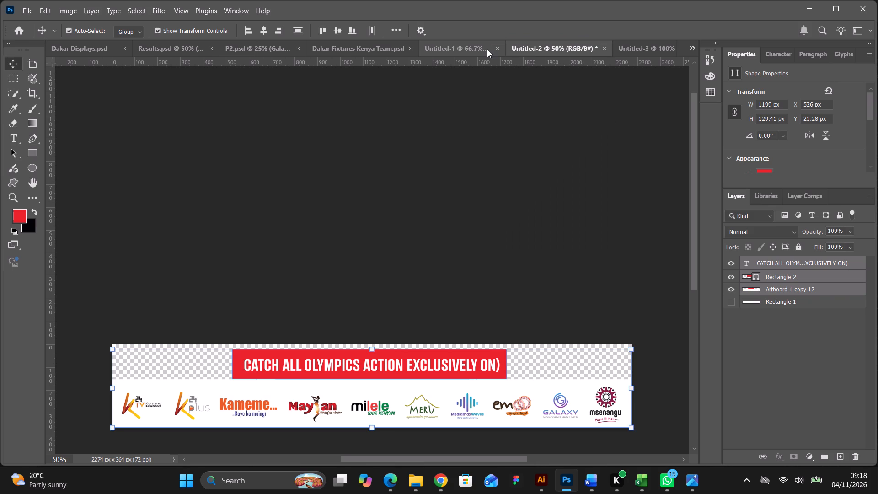
left_click(371, 55)
scroll(406, 249, "down", 4)
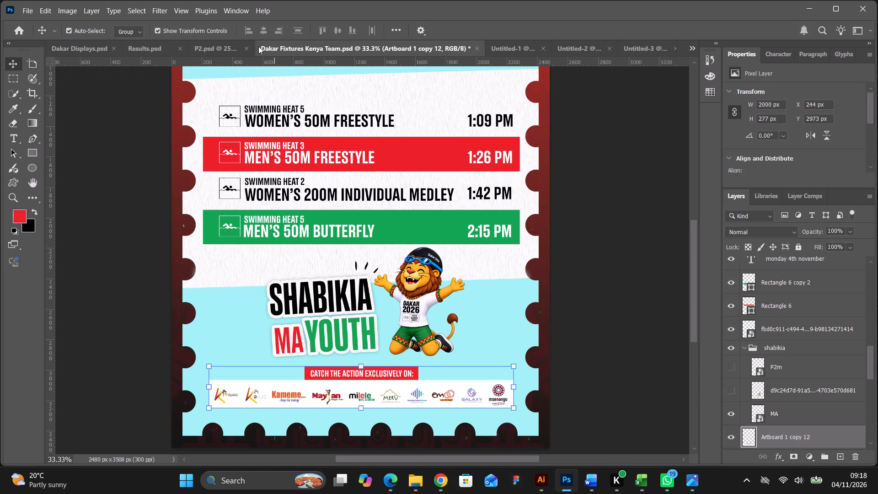
left_click(229, 48)
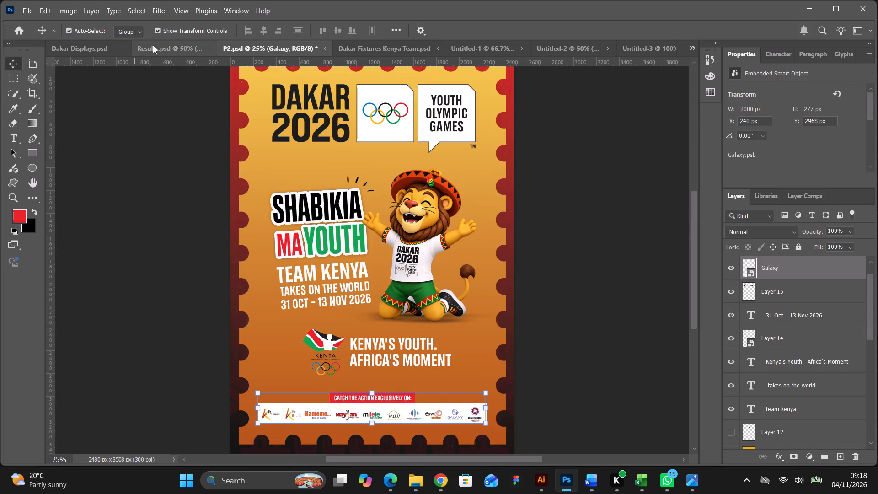
left_click(153, 45)
scroll(218, 215, "down", 9)
scroll(232, 306, "down", 4)
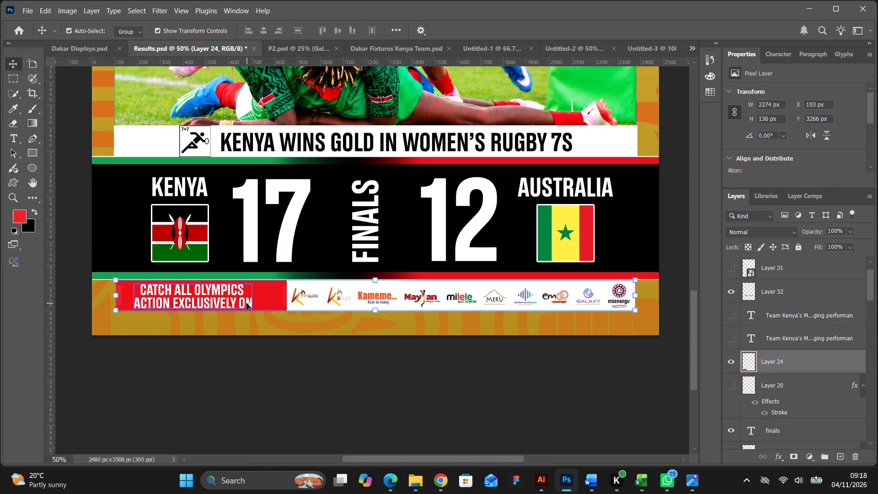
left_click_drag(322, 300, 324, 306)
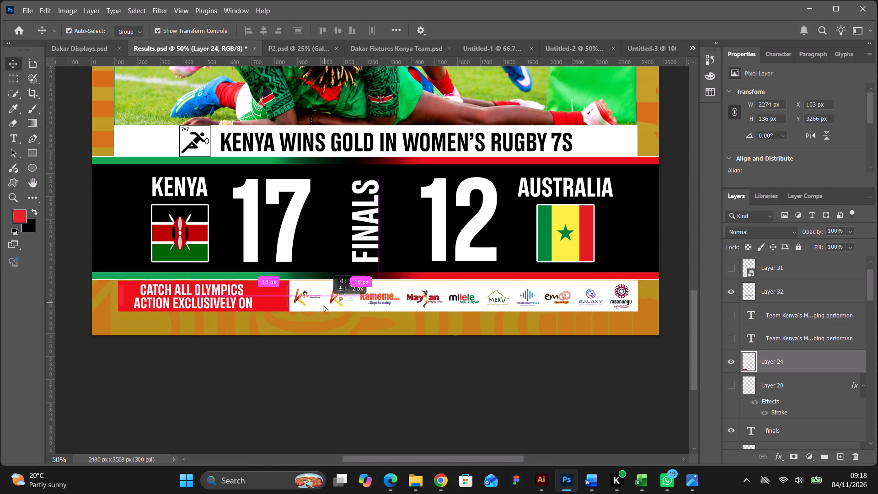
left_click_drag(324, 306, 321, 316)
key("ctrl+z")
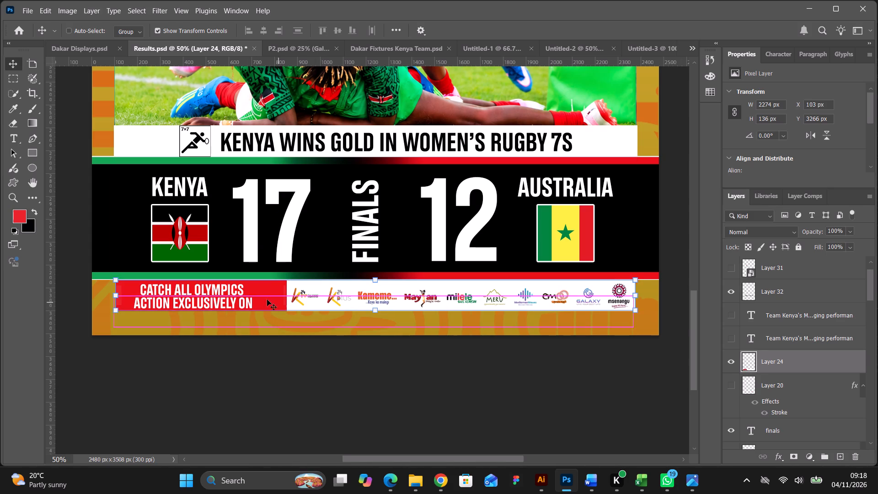
Copy the "CATCH ALL OLYMPICS ACTION EXCLUSIVELY ON" heading and single-row logo strip, Layer 24, from Results.psd into Untitled-2.
left_click(230, 291, "shift")
left_click_drag(227, 297, 377, 198)
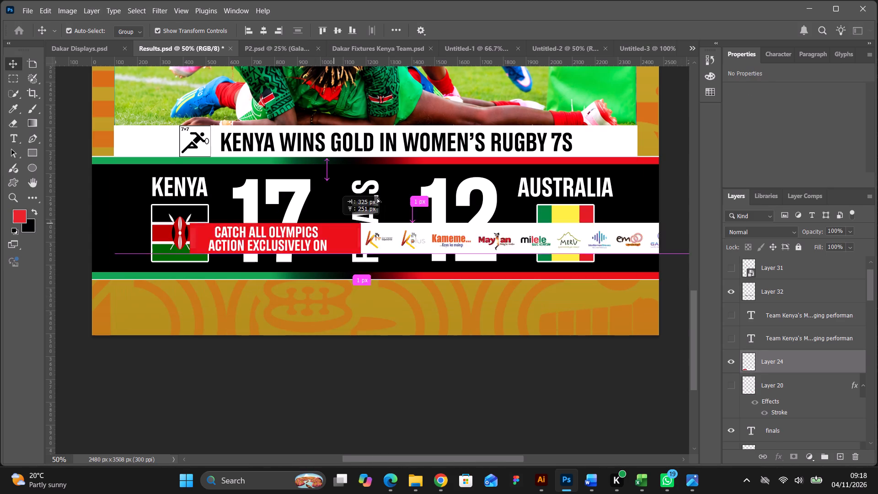
left_click_drag(377, 198, 569, 49)
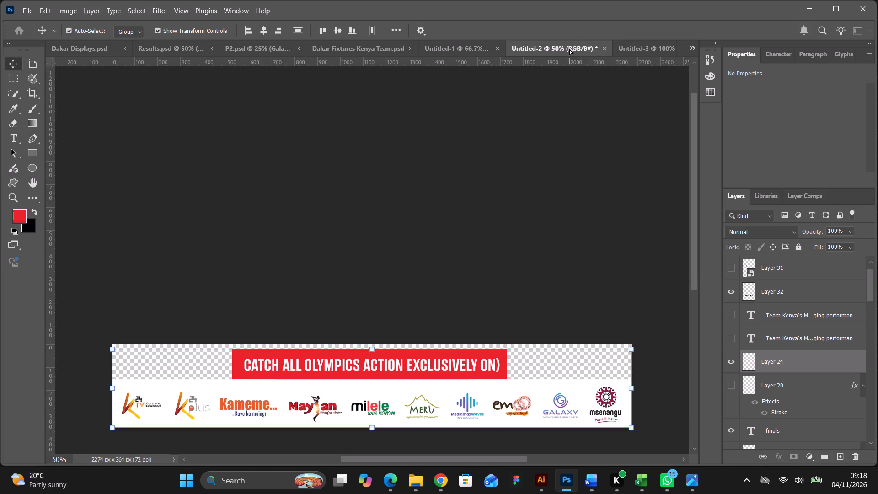
left_click_drag(569, 49, 257, 374)
Move the copied heading and logo strip together so they span the canvas width and rest on its bottom edge.
left_click_drag(162, 377, 202, 381)
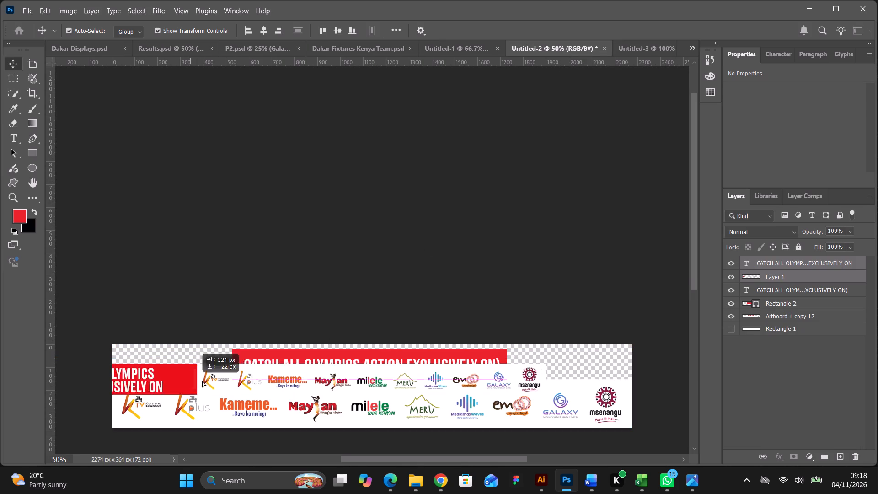
left_click_drag(202, 381, 278, 400)
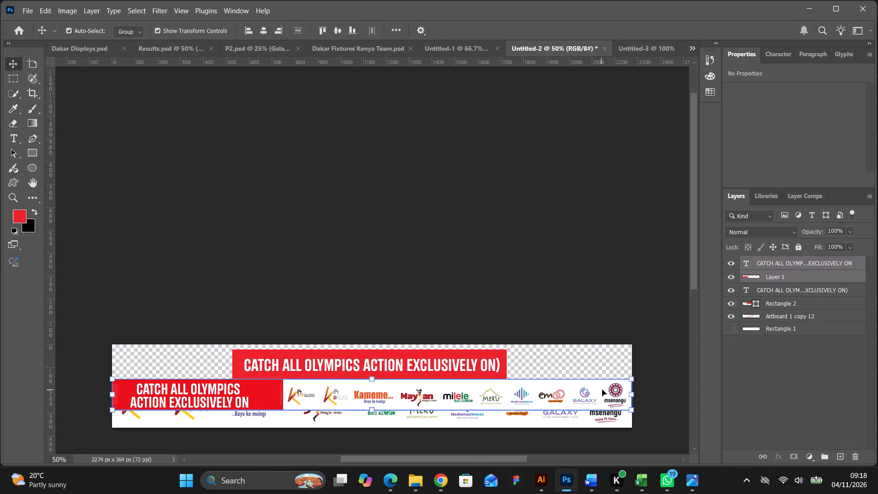
left_click_drag(359, 394, 357, 403)
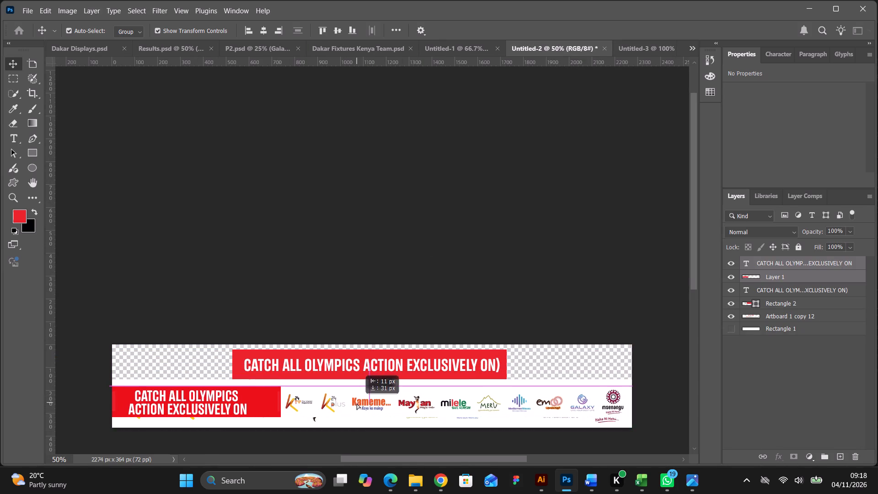
left_click_drag(357, 403, 357, 412)
Delete the old banner's red rectangle, its logo strip Artboard 1 copy 12, and its one-line heading text.
left_click(380, 375)
key("BackSpace")
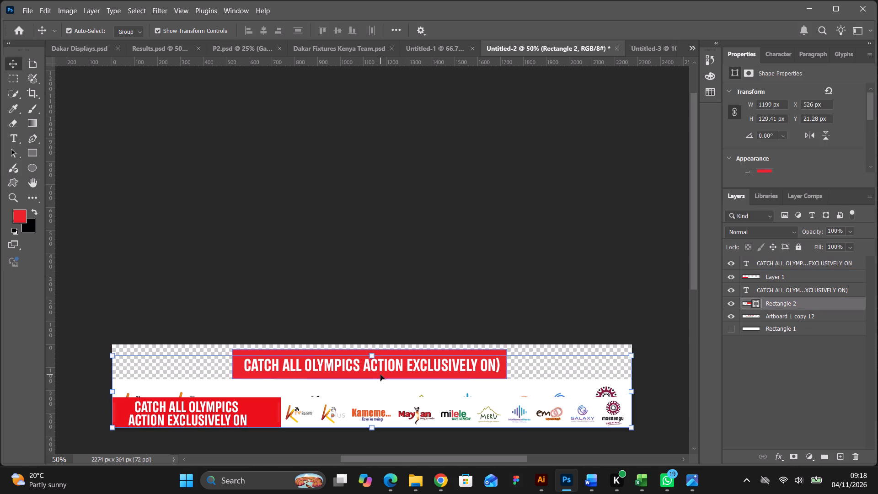
left_click(381, 372)
key("BackSpace")
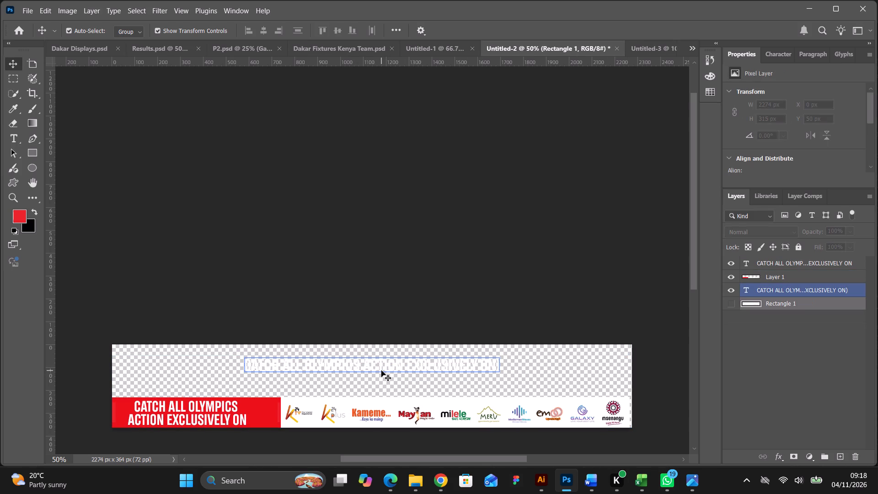
left_click(381, 370)
key("BackSpace")
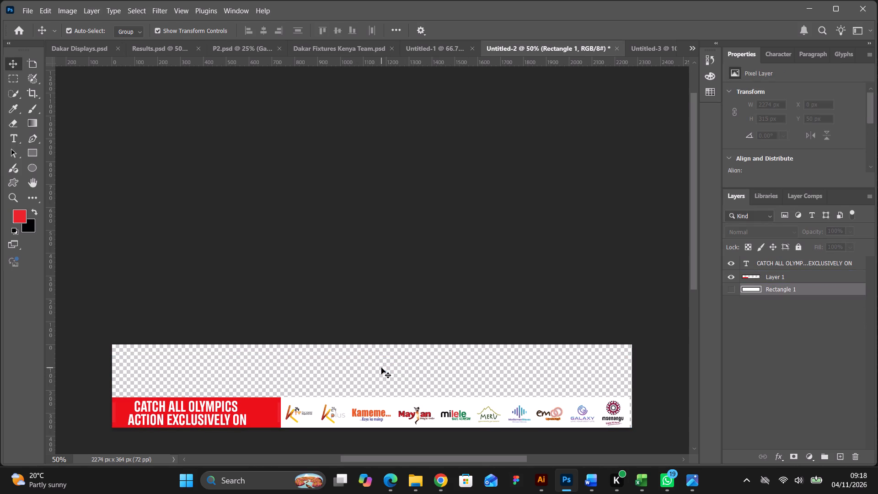
Crop the Untitled-2 canvas to the single-row strip, 2274 × 135 px.
left_click(387, 323)
scroll(385, 322, "down", 7)
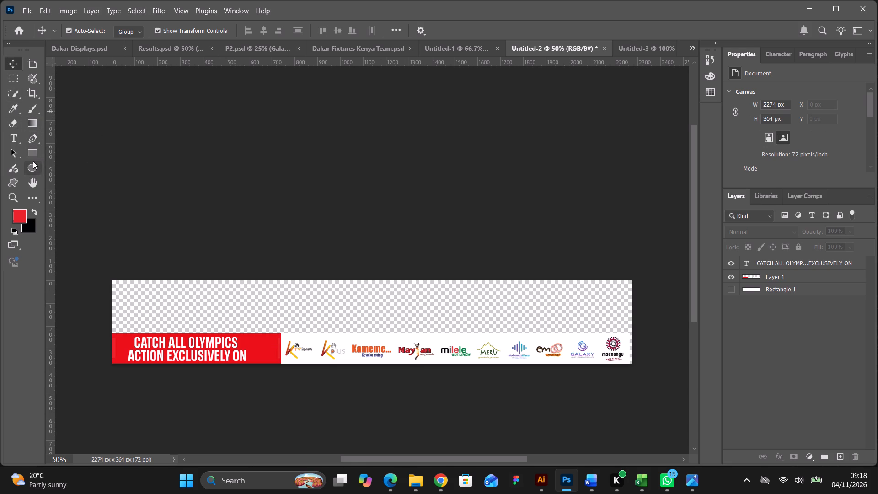
left_click(30, 93)
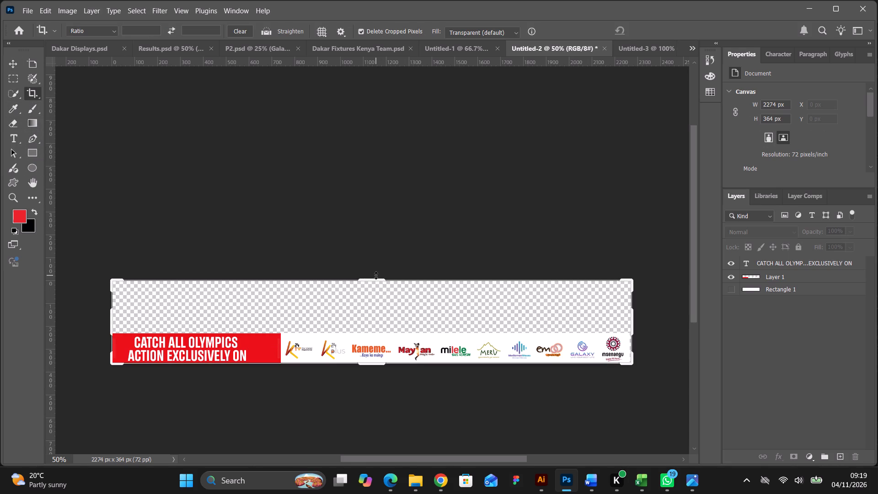
Crop away the empty area above the single-row strip so the Untitled-2 canvas is 2274 × 135 px.
left_click_drag(375, 277, 378, 301)
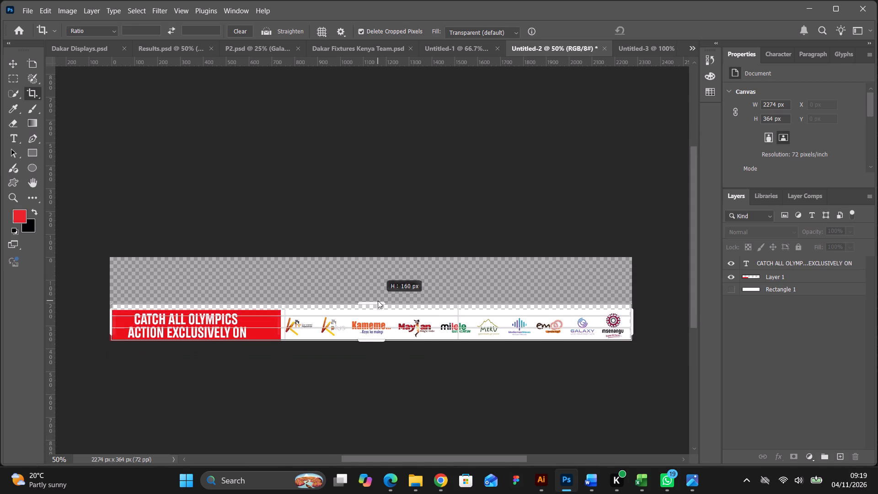
left_click_drag(378, 301, 378, 301)
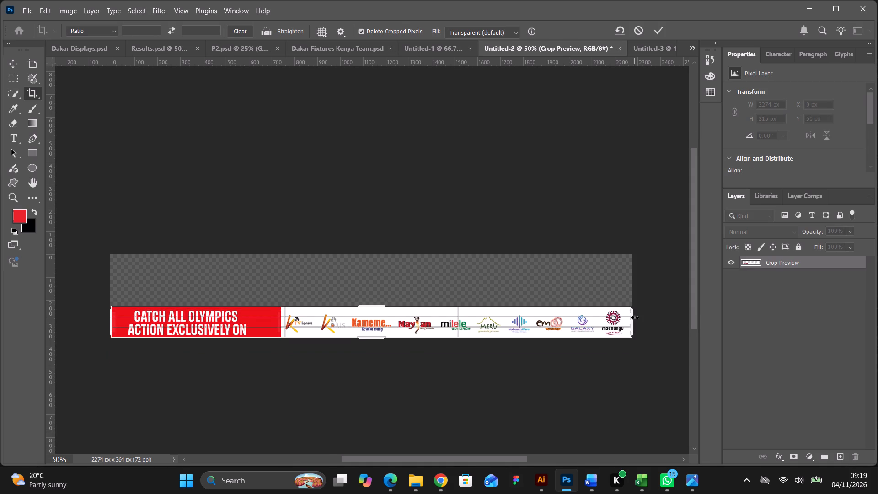
left_click(631, 321)
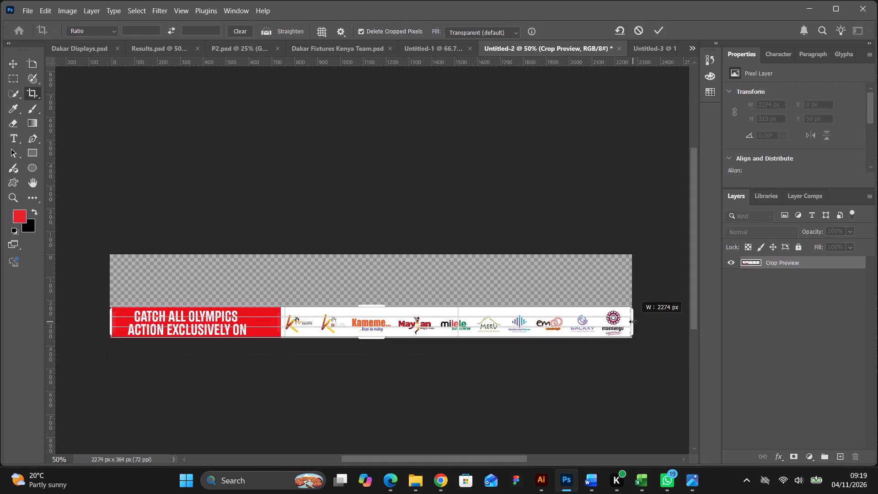
left_click(658, 31)
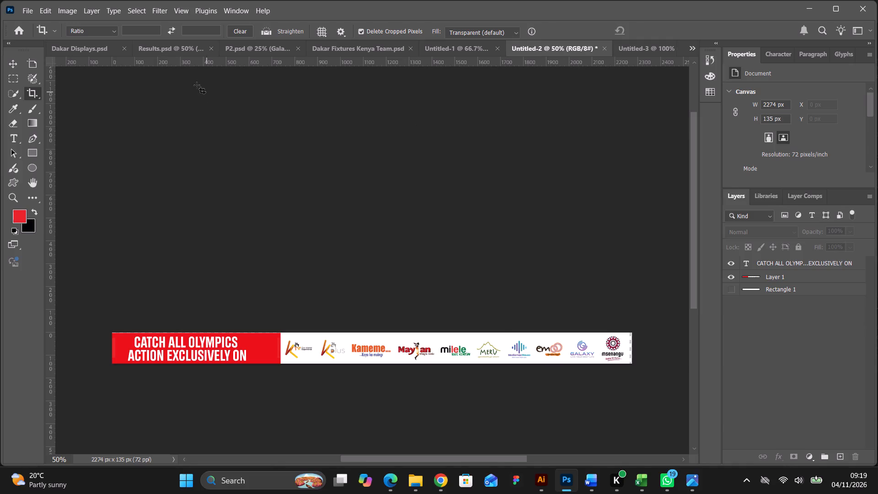
Export the Untitled-2 strip as a transparent PNG at 500% scale, 11370 × 675 px.
left_click(24, 11)
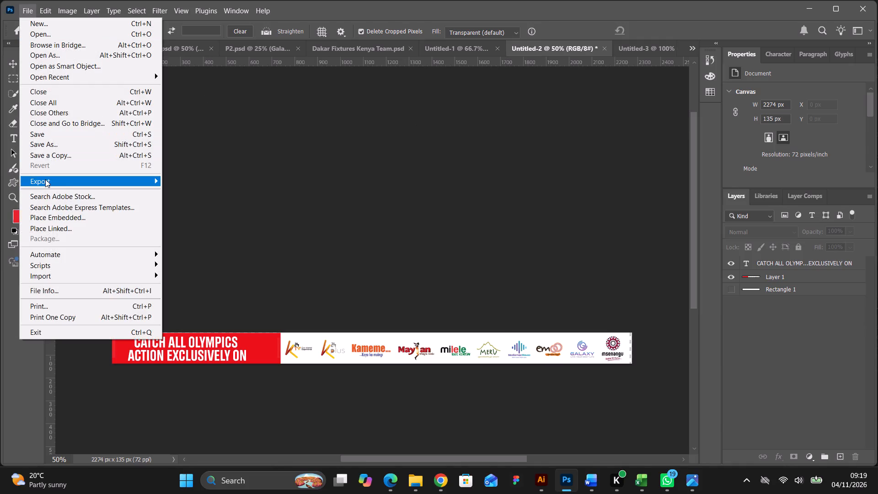
left_click(184, 192)
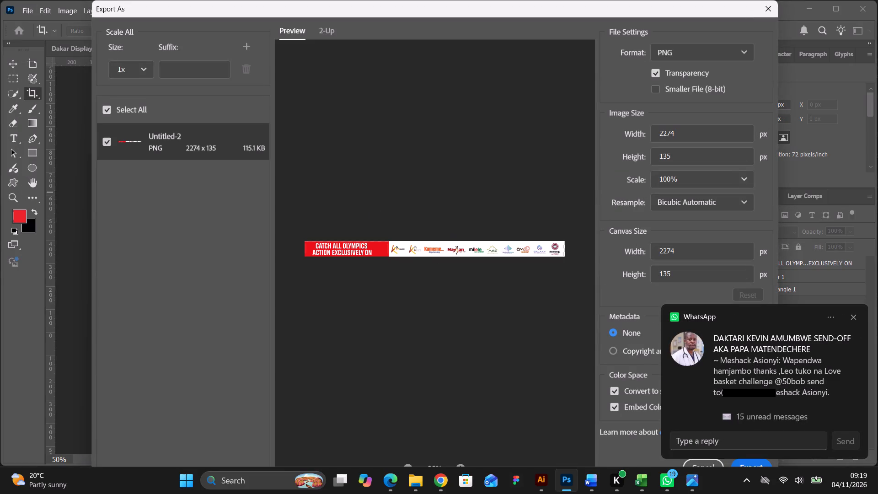
left_click(744, 175)
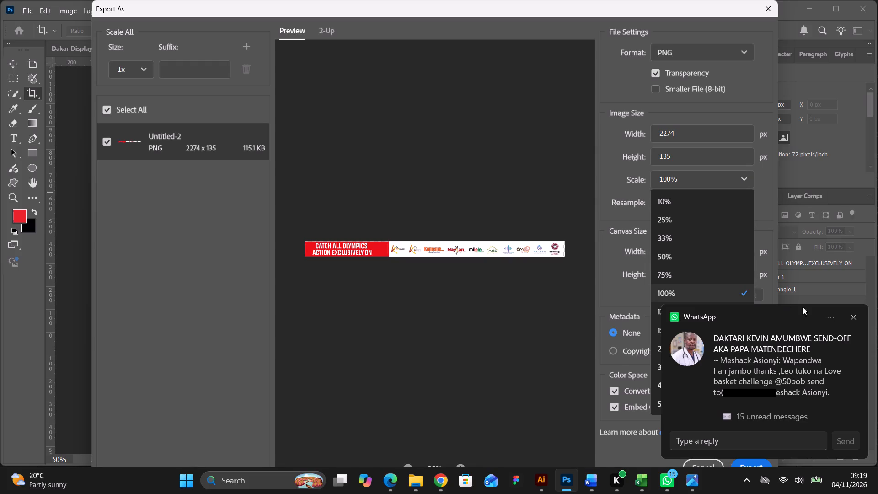
left_click(858, 316)
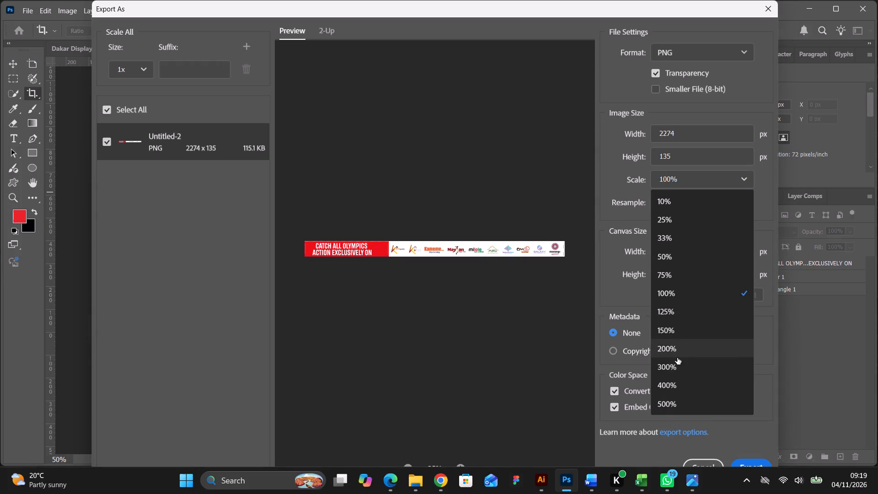
left_click(670, 406)
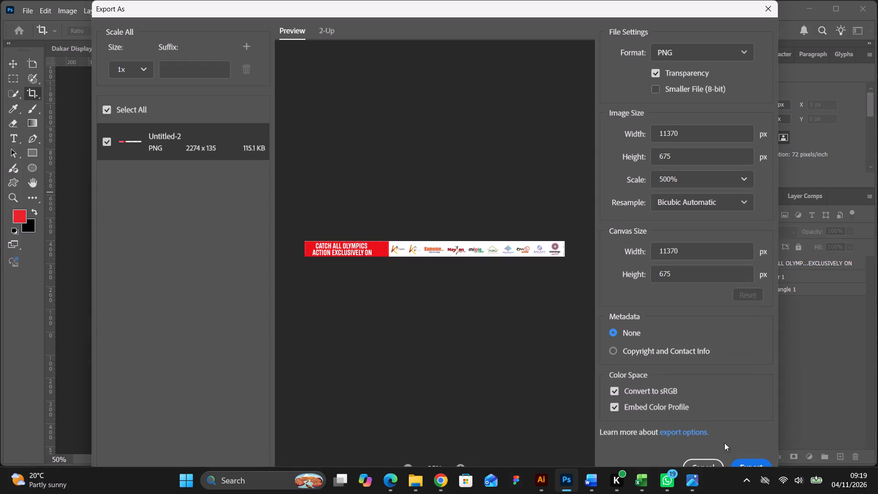
left_click(744, 460)
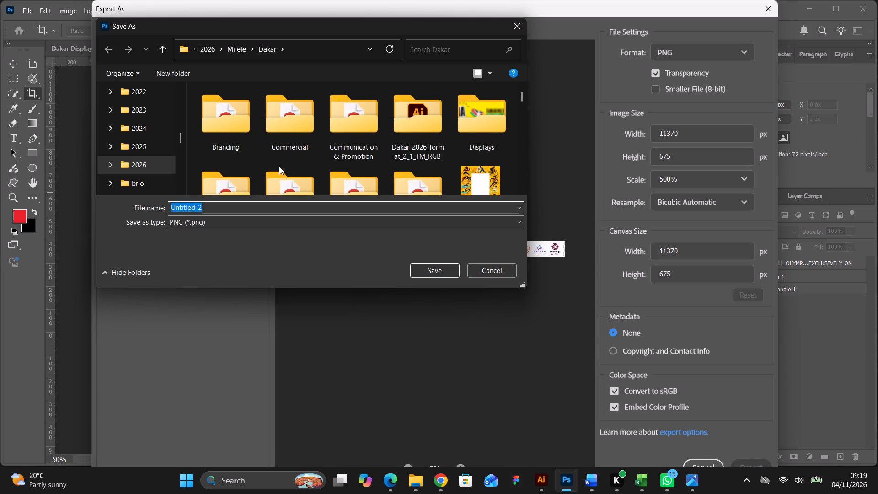
Save the PNG export in the Dakar folder with the file name "call to action.png 2".
scroll(280, 166, "down", 2)
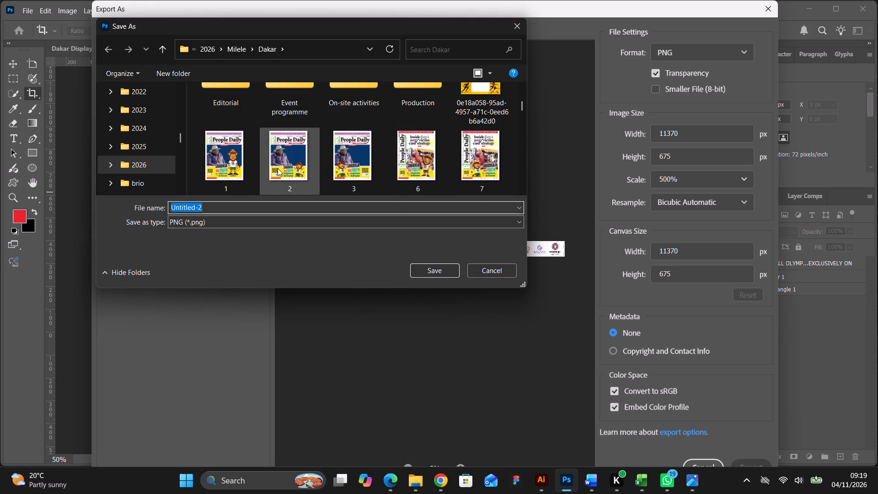
type("ca")
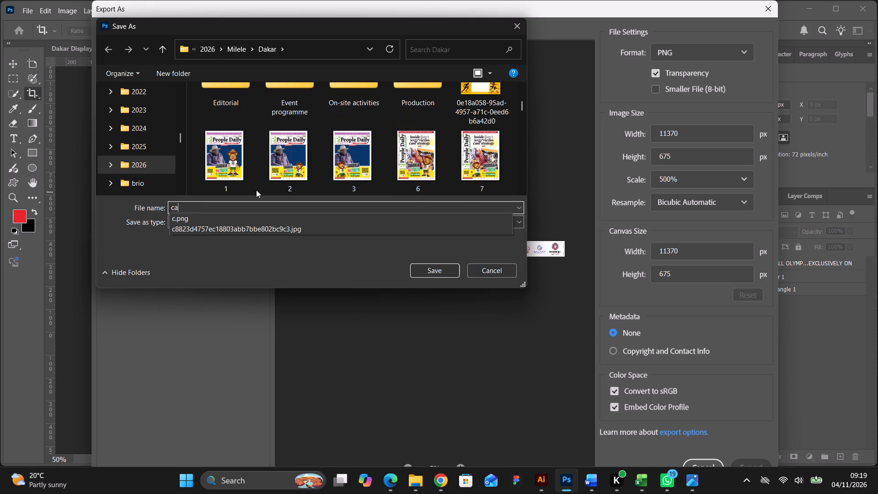
left_click(210, 217)
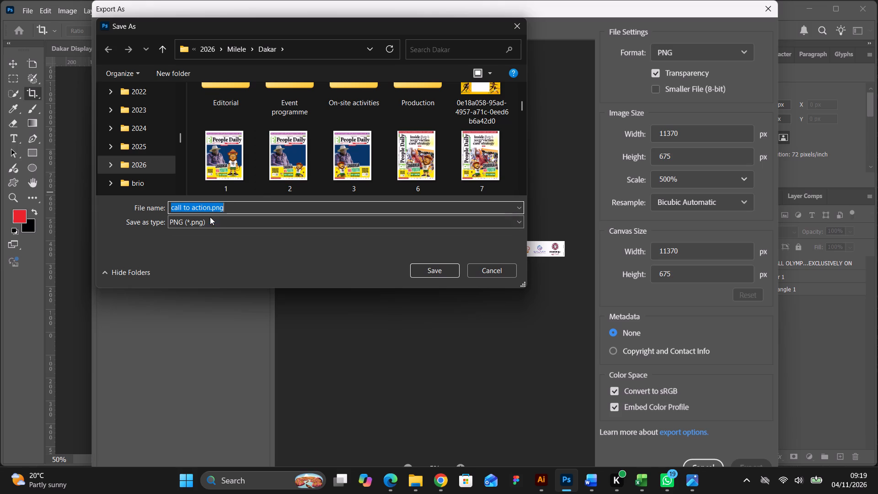
left_click(228, 209)
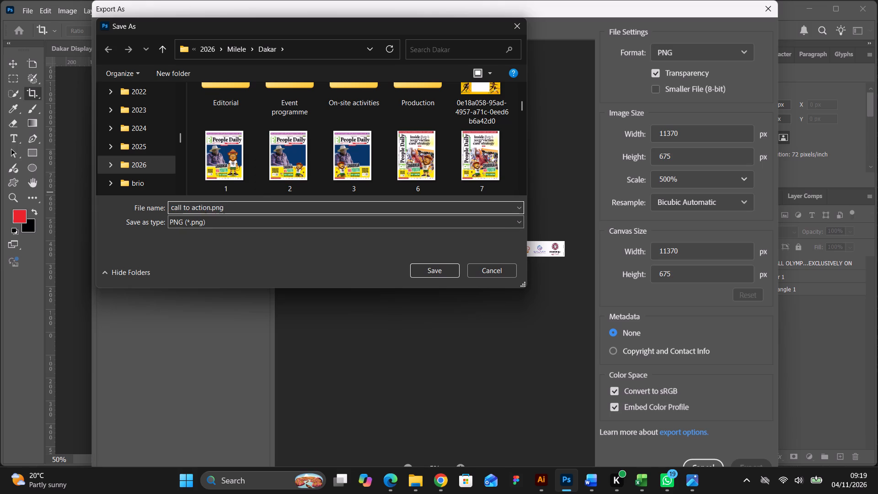
key("space")
type("2")
left_click(424, 270)
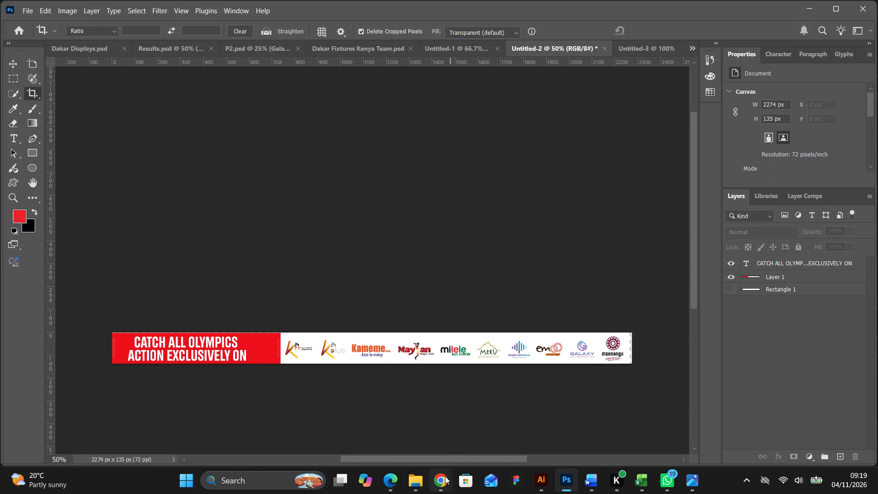
In Dakar Fixtures Kenya Team.psd, examine the mascot and slogan layers, toggling visibility of the batting lion and MA layers.
left_click(377, 51)
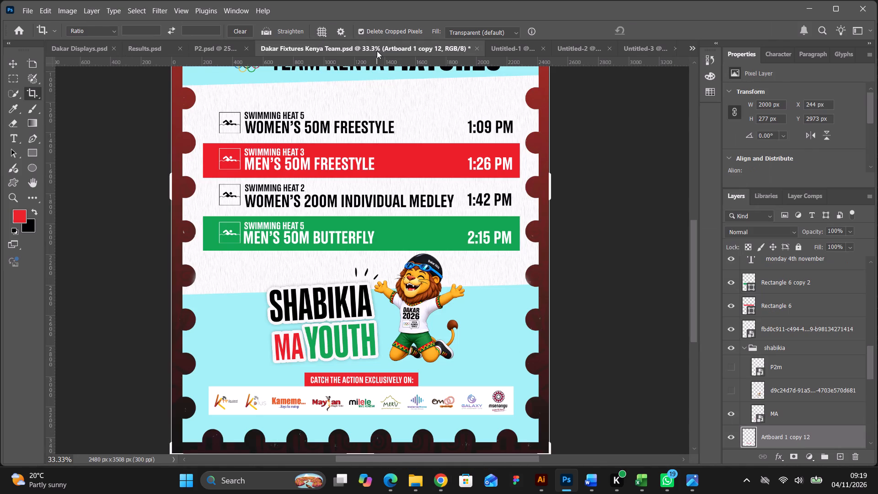
left_click(407, 289)
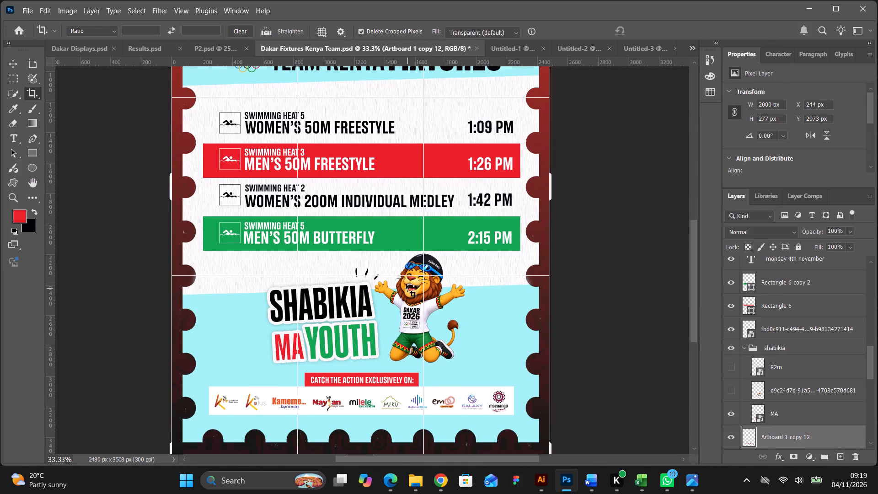
left_click(13, 66)
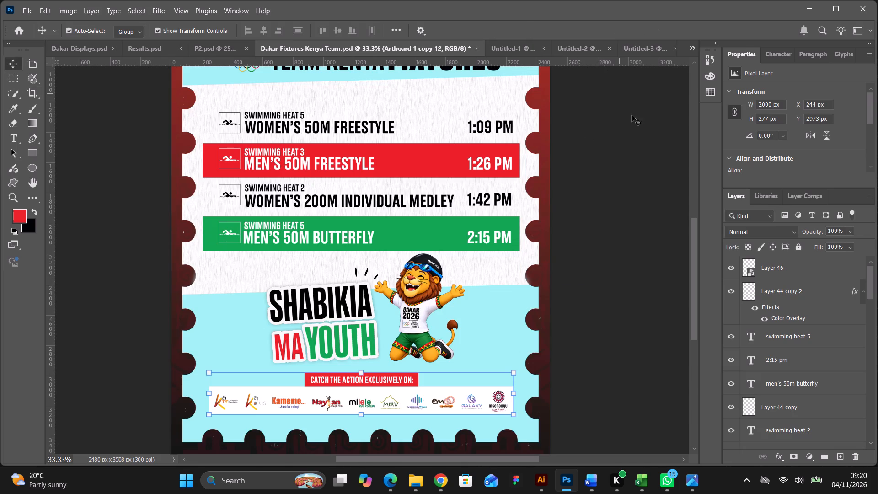
left_click(430, 276)
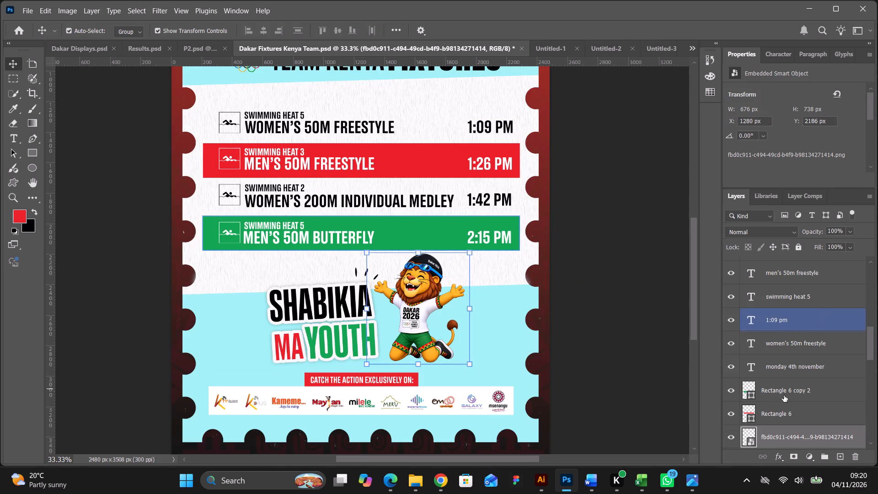
scroll(782, 401, "down", 3)
scroll(784, 398, "up", 1)
scroll(785, 397, "down", 2)
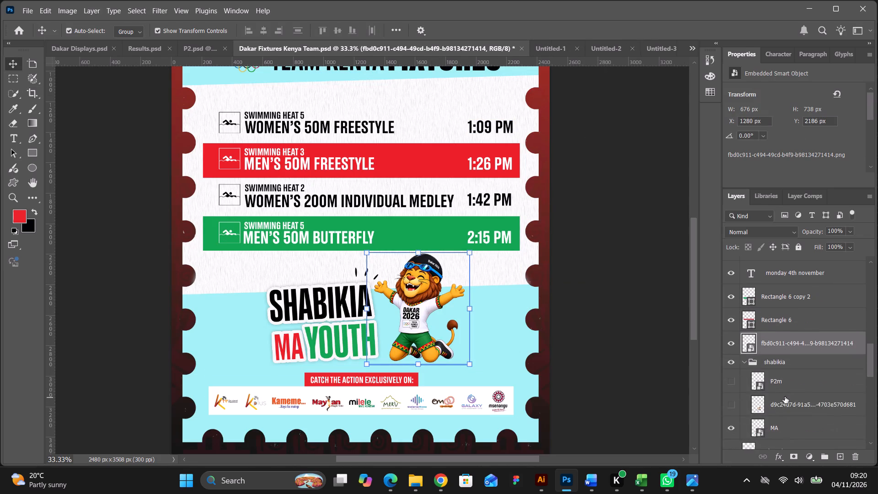
scroll(785, 397, "down", 1)
left_click(736, 383)
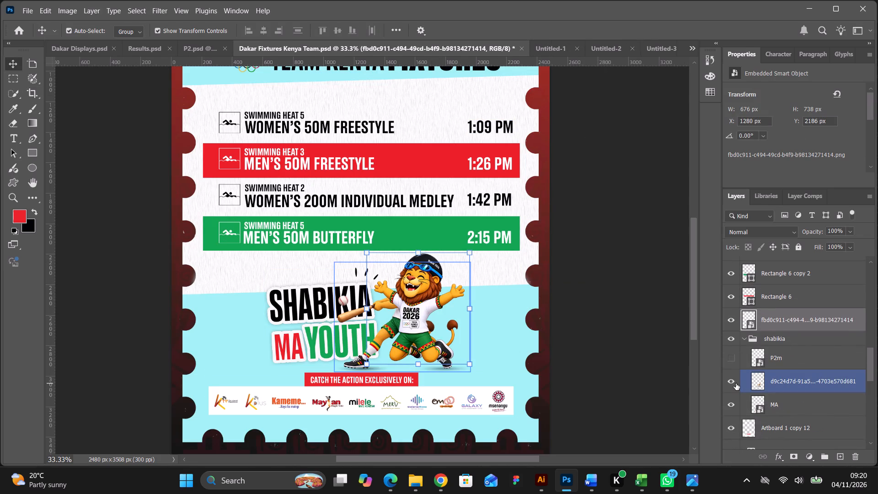
left_click(736, 383)
left_click(732, 406)
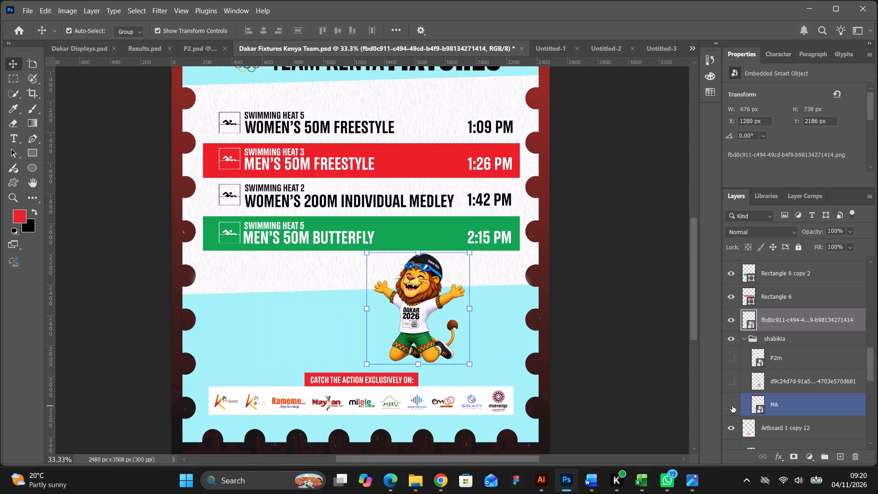
left_click(732, 406)
scroll(795, 397, "down", 1)
scroll(781, 390, "up", 1)
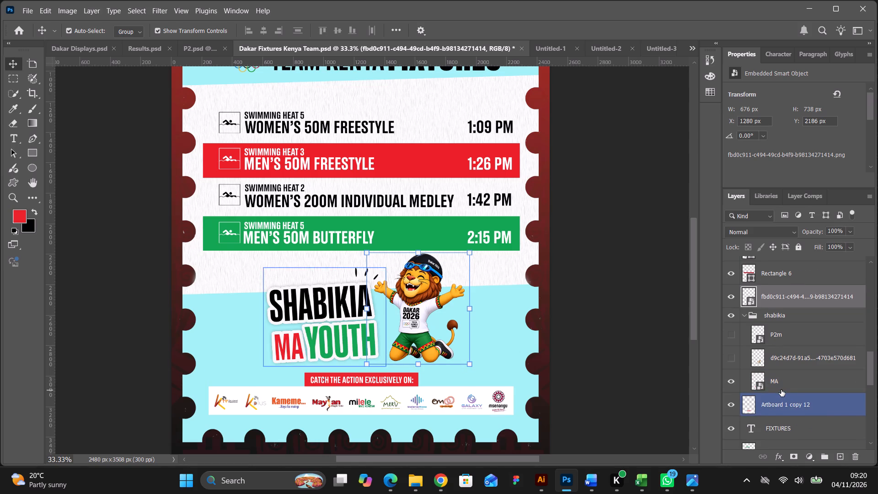
Hide the swim-cap lion mascot layer, fbd0c911, in the fixtures poster.
scroll(781, 390, "up", 2)
left_click(731, 370)
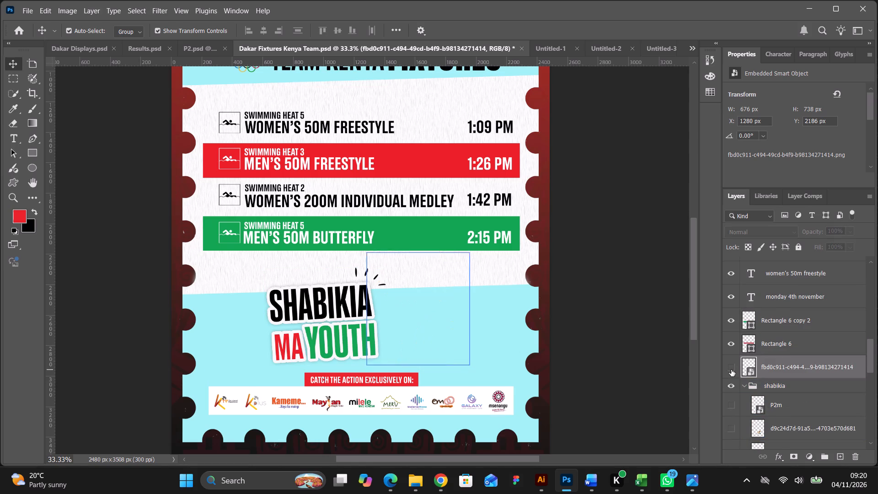
scroll(794, 383, "down", 3)
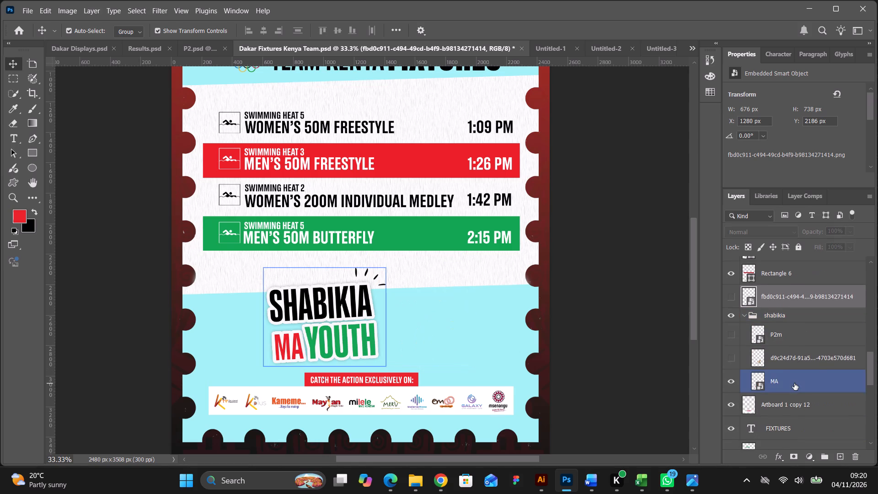
scroll(794, 383, "down", 2)
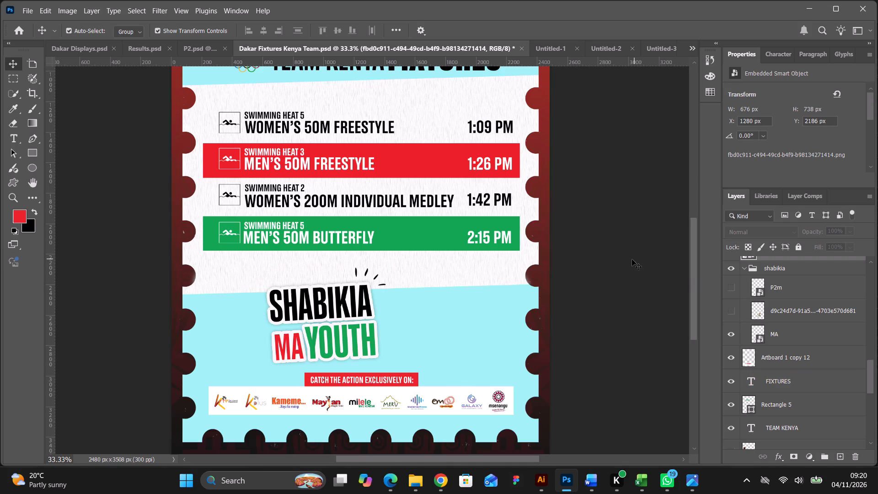
Copy the celebrating lion mascot from P2.psd into Dakar Fixtures Kenya Team.psd, placing it beside the SHABIKIA MA YOUTH slogan.
left_click(207, 51)
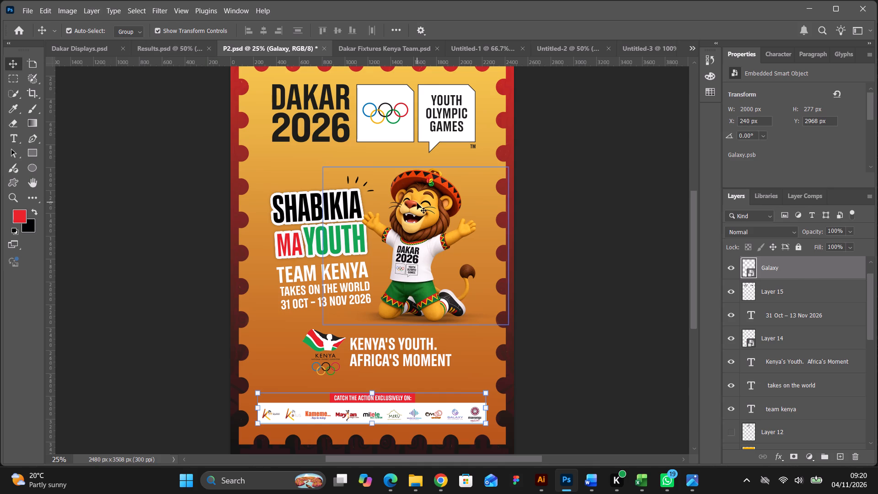
left_click(417, 203)
left_click_drag(418, 215, 436, 187)
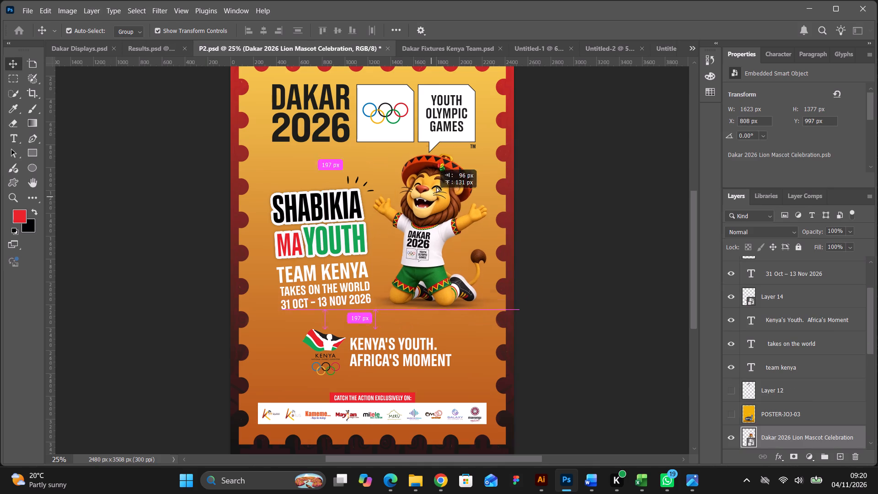
left_click_drag(436, 187, 548, 48)
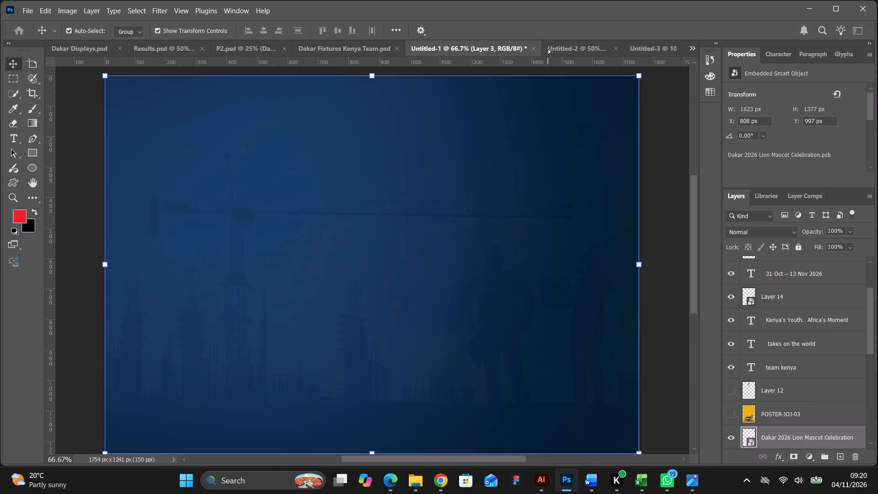
left_click_drag(548, 48, 626, 48)
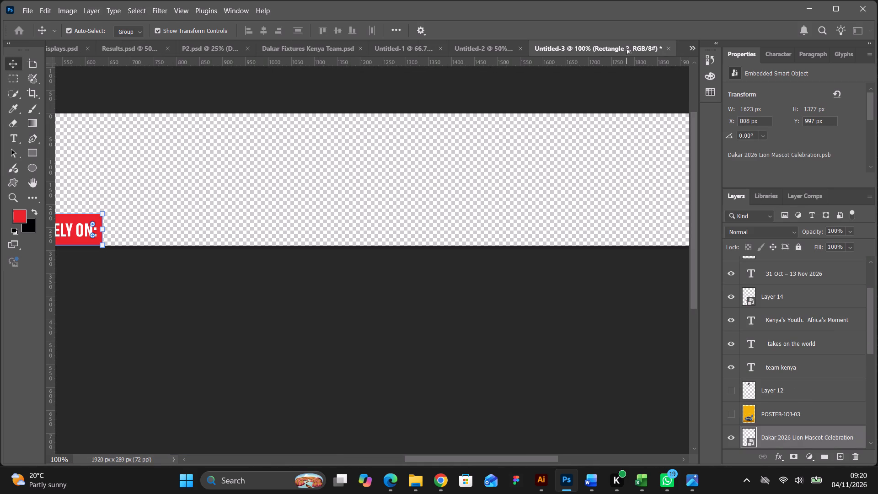
left_click_drag(626, 48, 364, 51)
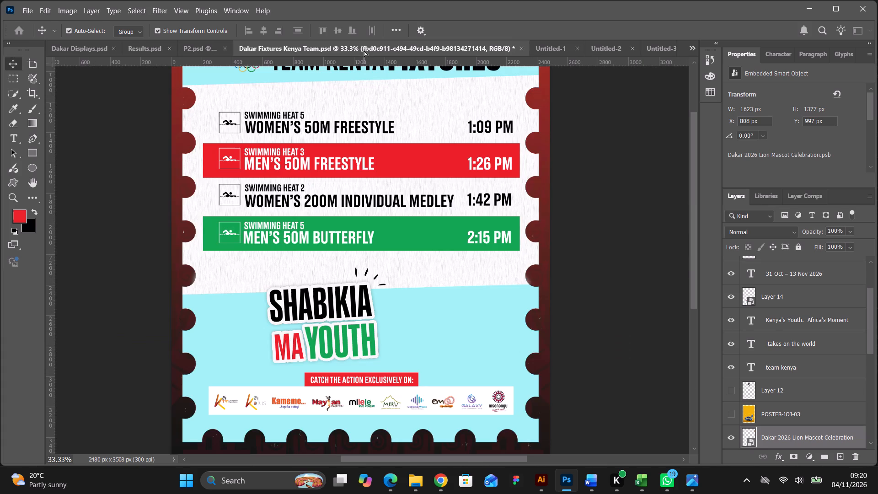
left_click_drag(364, 51, 401, 246)
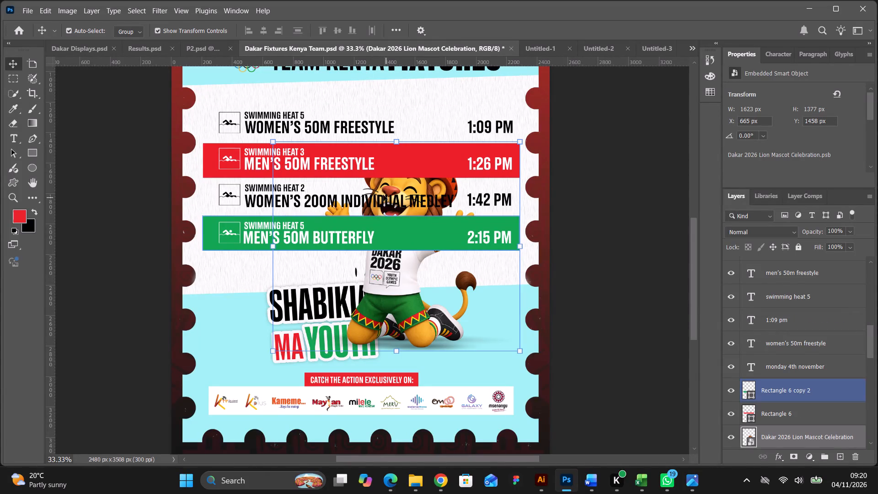
Scale the celebrating lion mascot to about 51% and place it just right of the SHABIKIA MA YOUTH slogan, below the Men's 50M Butterfly row.
left_click_drag(395, 140, 414, 207)
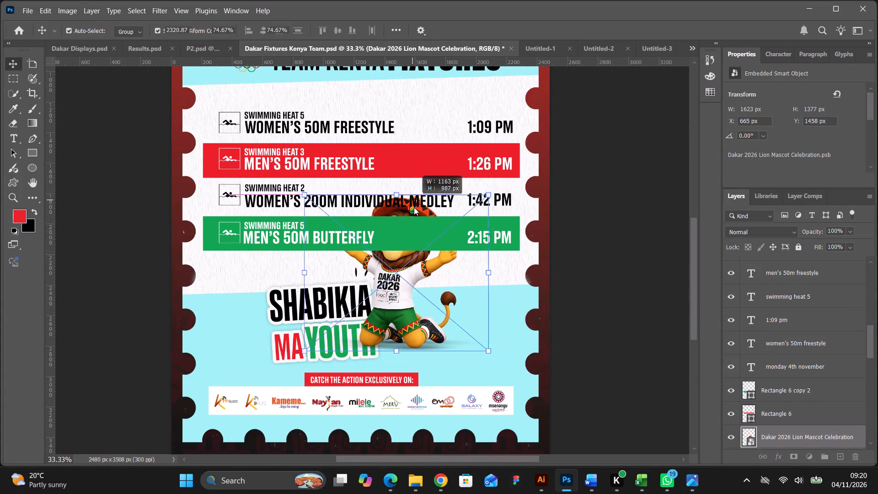
left_click_drag(414, 207, 420, 246)
left_click_drag(406, 296, 427, 309)
left_click_drag(433, 305, 428, 305)
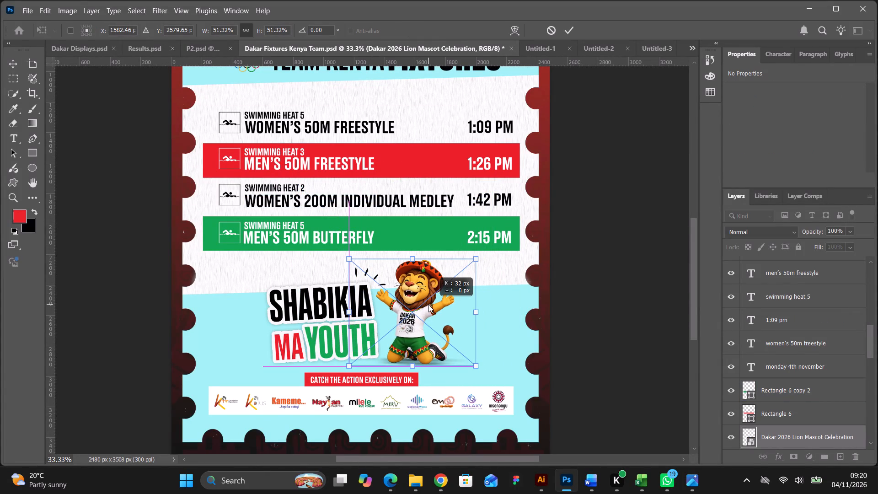
left_click_drag(428, 305, 426, 305)
left_click(574, 25)
left_click(626, 220)
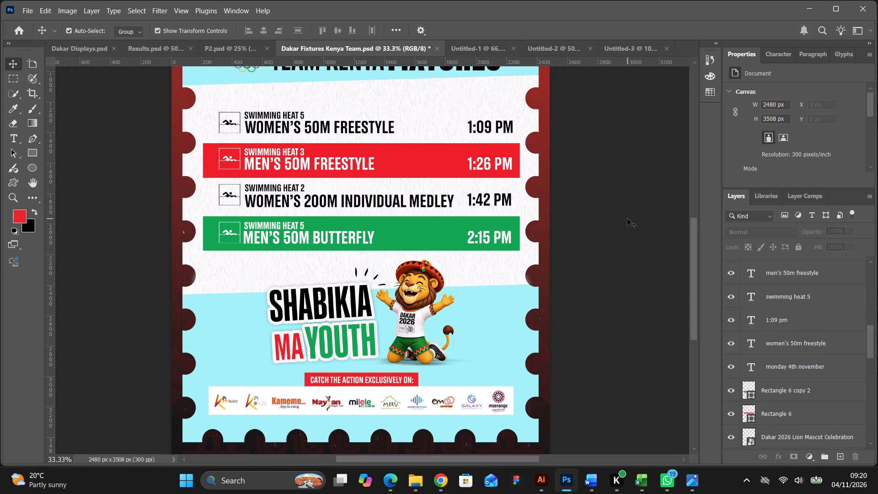
Examine the resized lion mascot and the SHABIKIA MA YOUTH slogan up close.
scroll(627, 219, "down", 4)
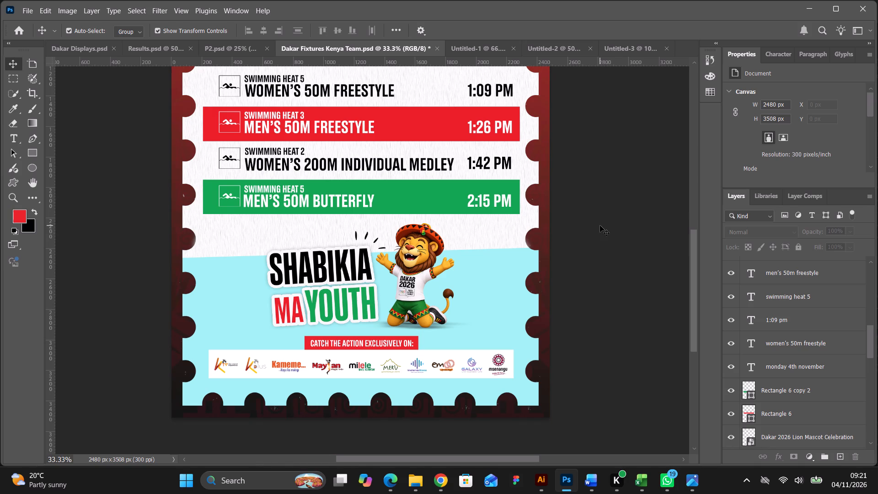
key("ctrl+equal")
key("ctrl+equal")
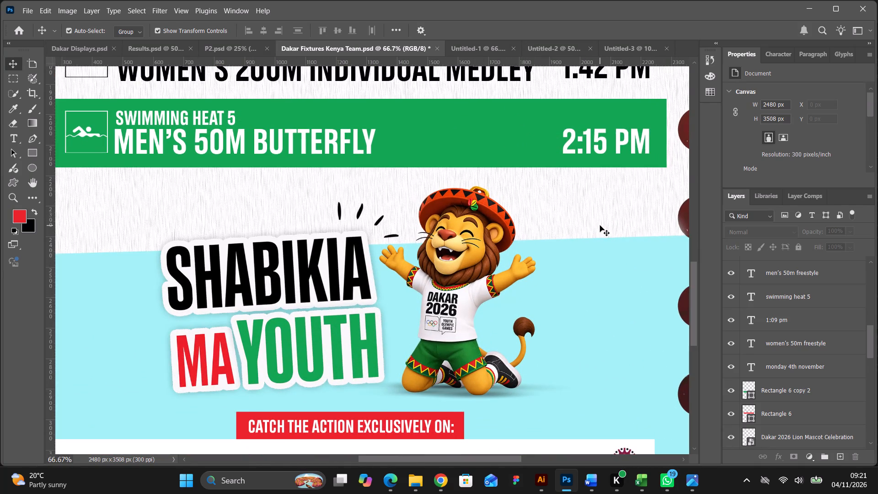
Rasterize the Dakar 2026 Lion Mascot Celebration layer in the fixtures poster.
scroll(589, 235, "down", 11)
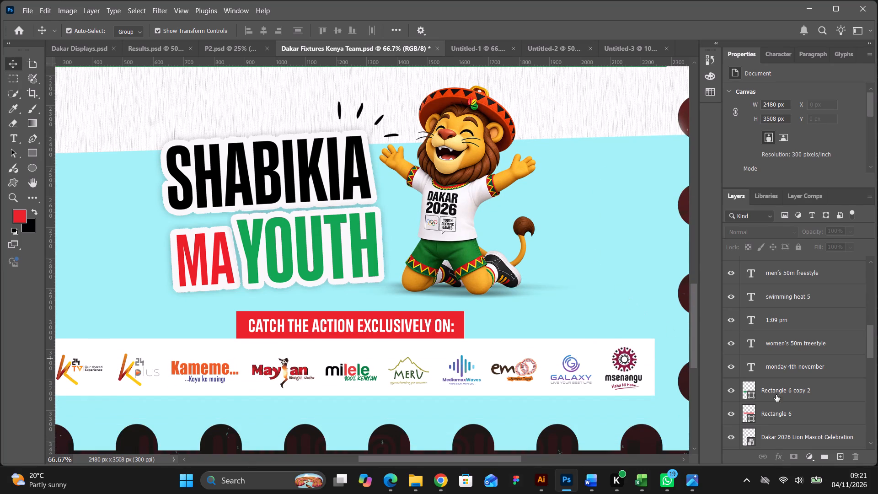
left_click(475, 171)
scroll(796, 435, "down", 2)
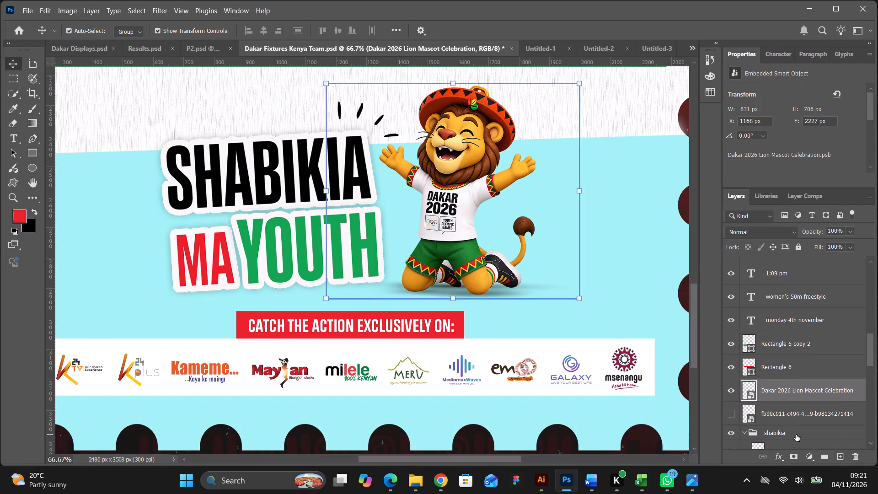
right_click(791, 401)
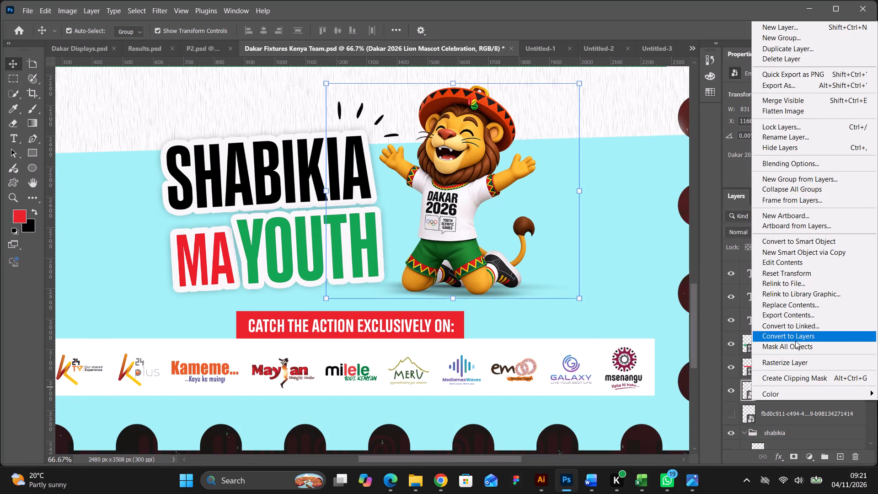
left_click(791, 361)
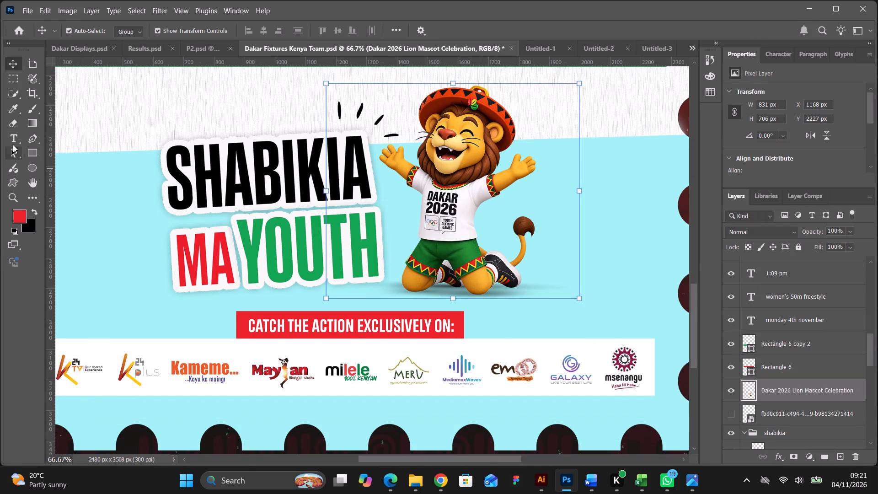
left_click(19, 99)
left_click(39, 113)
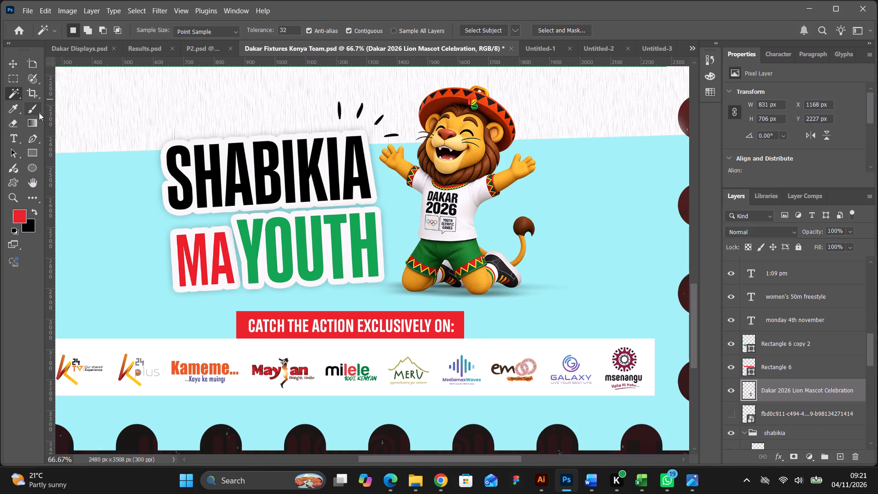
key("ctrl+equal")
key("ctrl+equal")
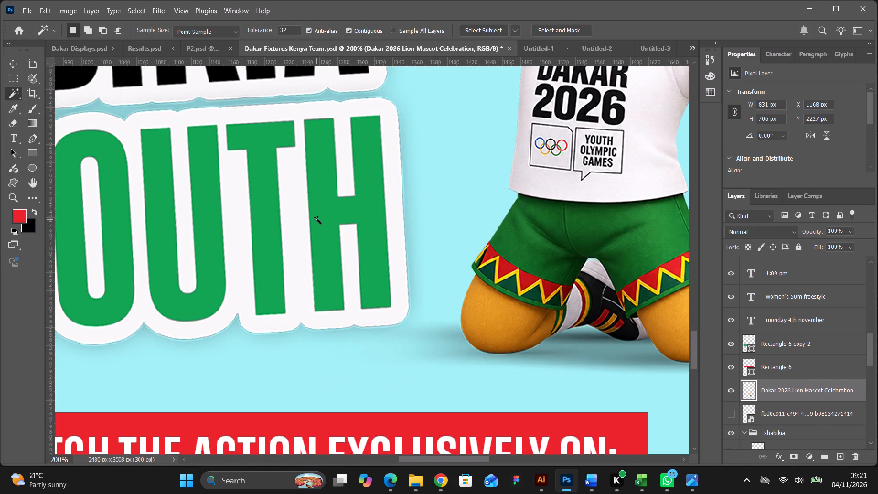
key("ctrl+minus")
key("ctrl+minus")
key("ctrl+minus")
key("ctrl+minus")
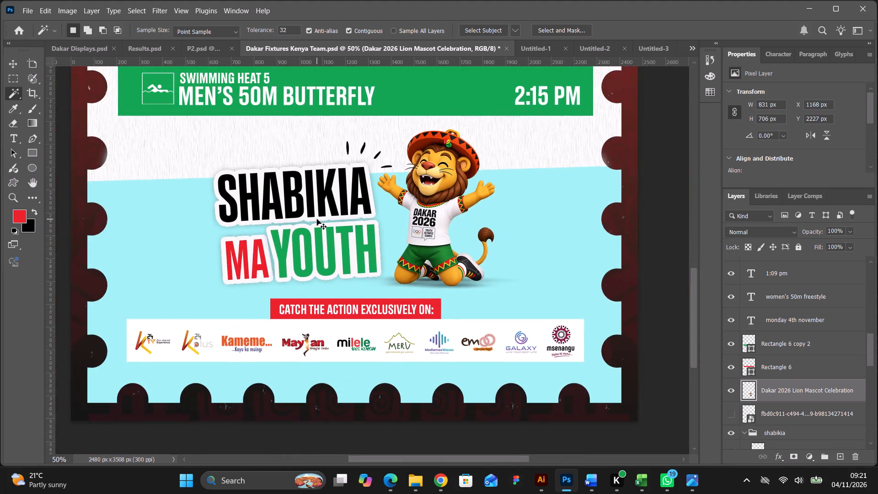
Select the shabikia slogan group together with the celebrating lion mascot in the fixtures poster.
left_click(17, 63)
left_click(111, 145)
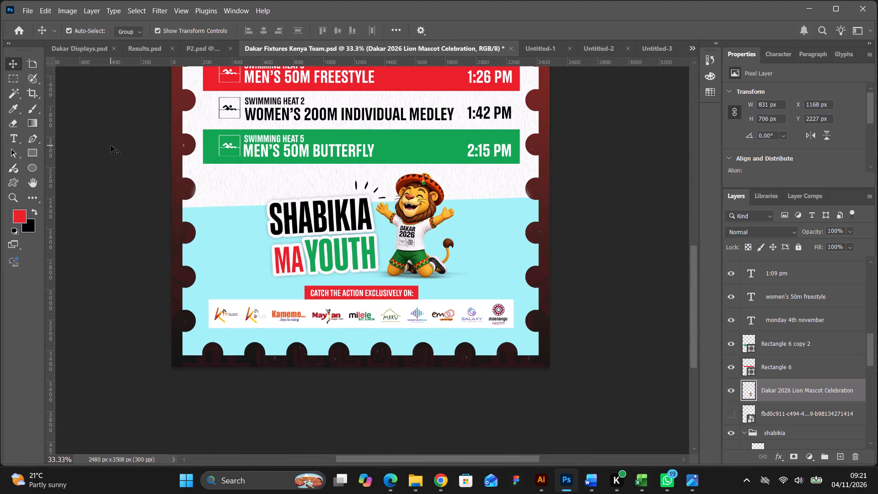
left_click(299, 213)
left_click(415, 226, "shift")
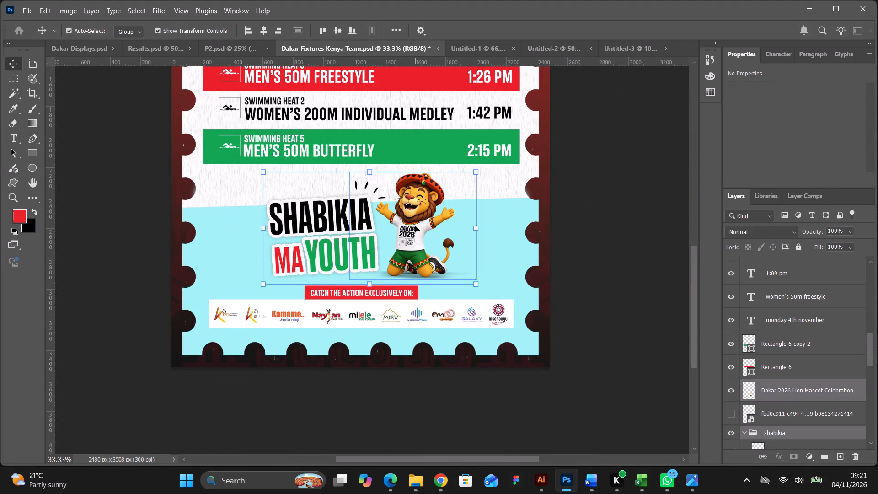
Create a Web Large document, 1920 × 1080 px at 72 ppi, and merge its artboard and empty layer into one layer.
left_click(27, 13)
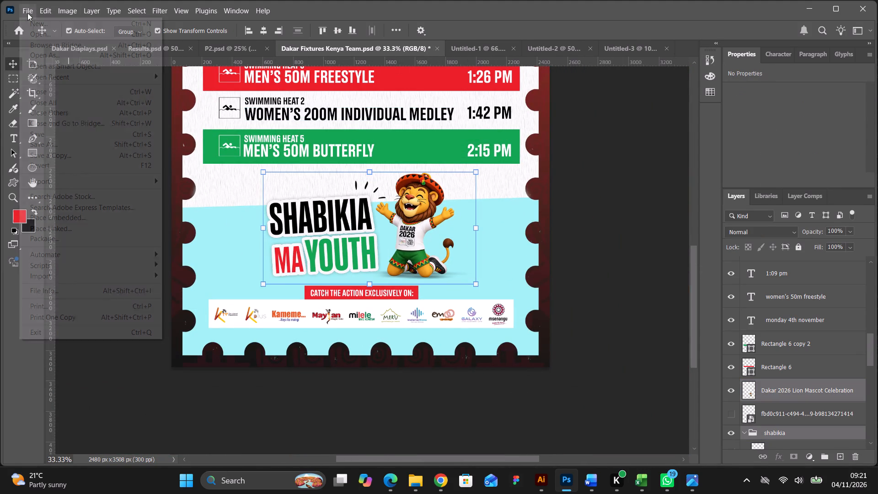
left_click(45, 25)
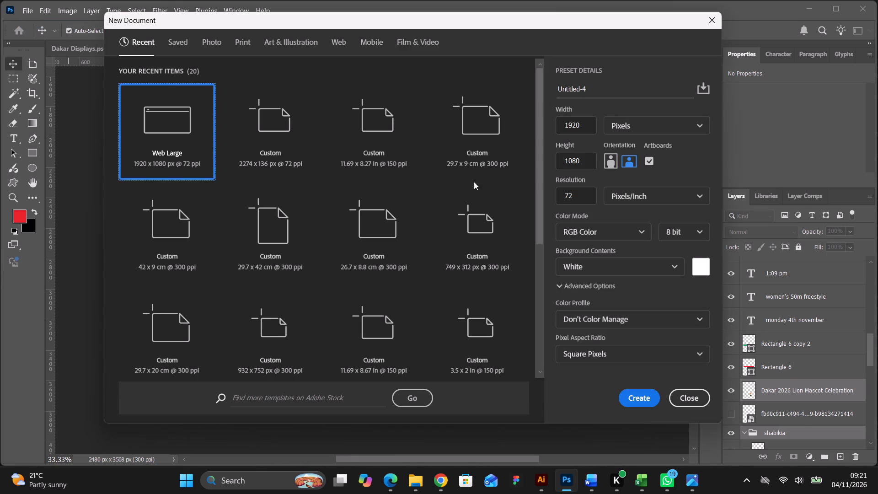
left_click(639, 400)
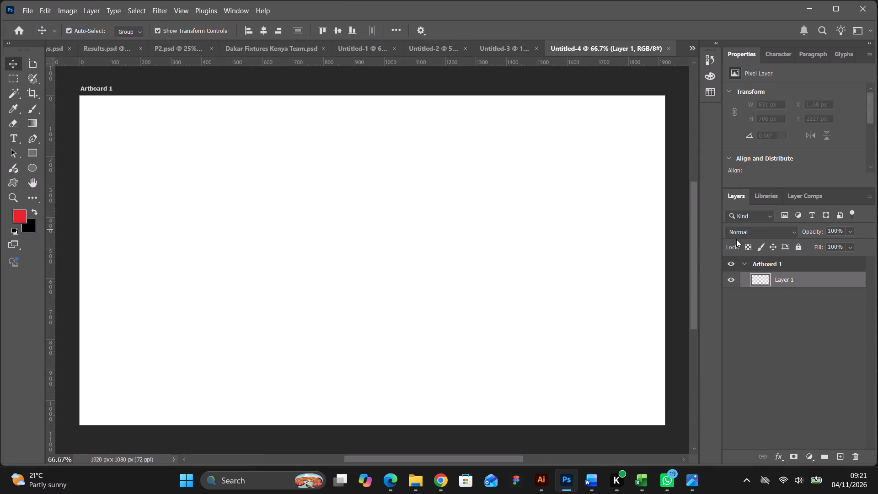
left_click(766, 268, "ctrl")
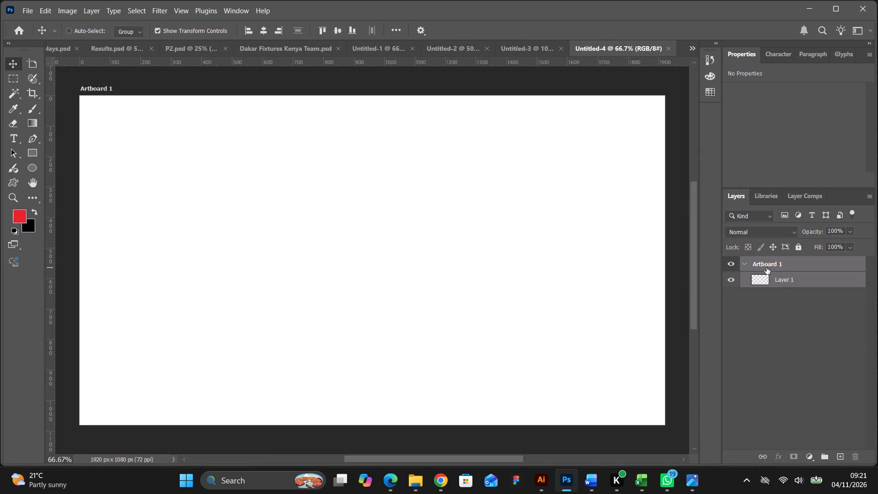
key("ctrl+e")
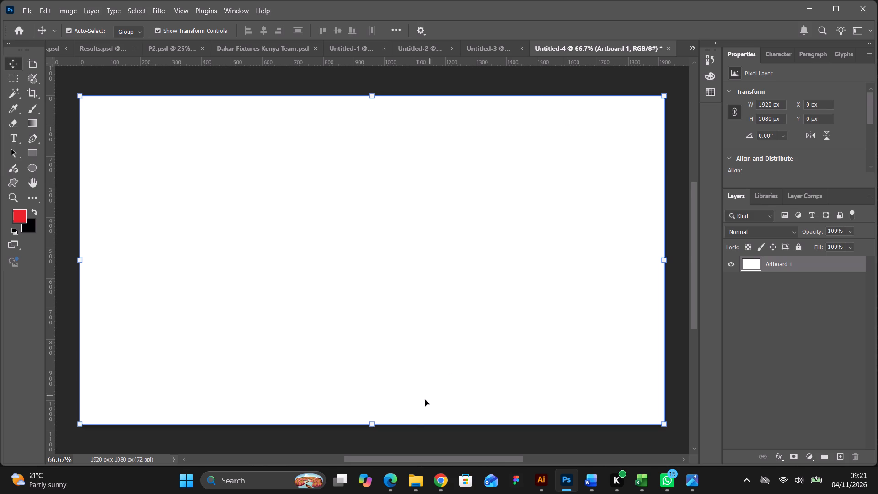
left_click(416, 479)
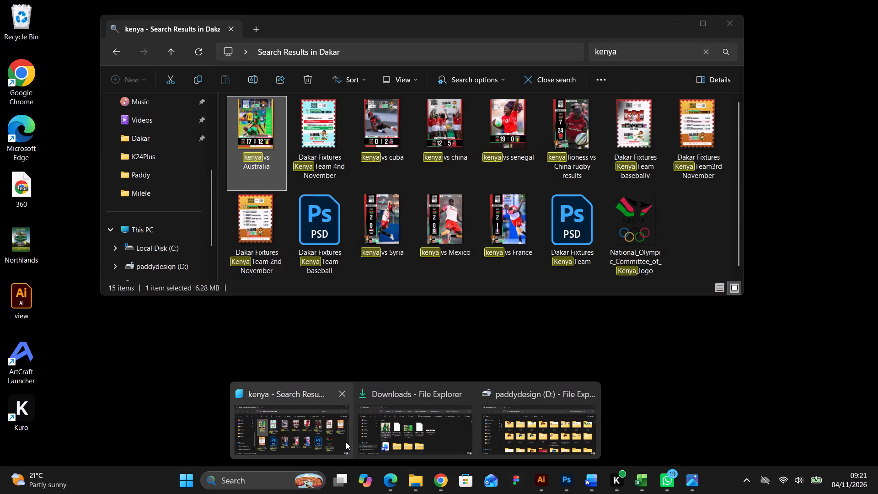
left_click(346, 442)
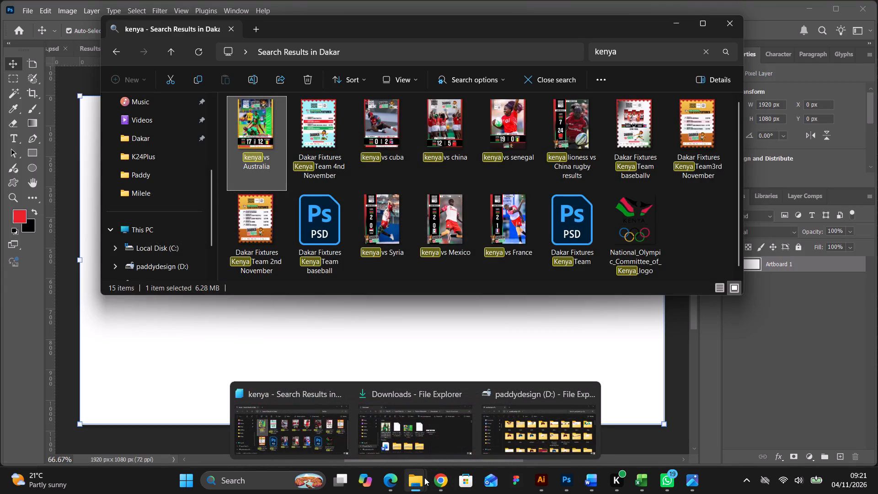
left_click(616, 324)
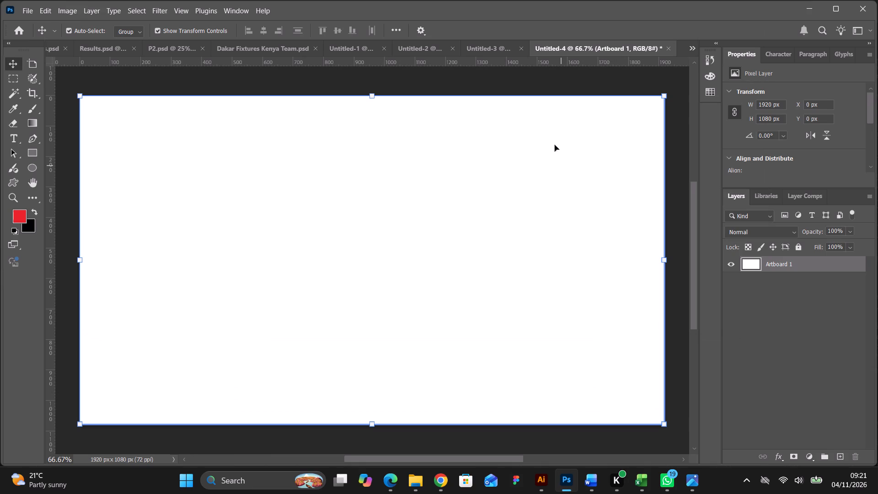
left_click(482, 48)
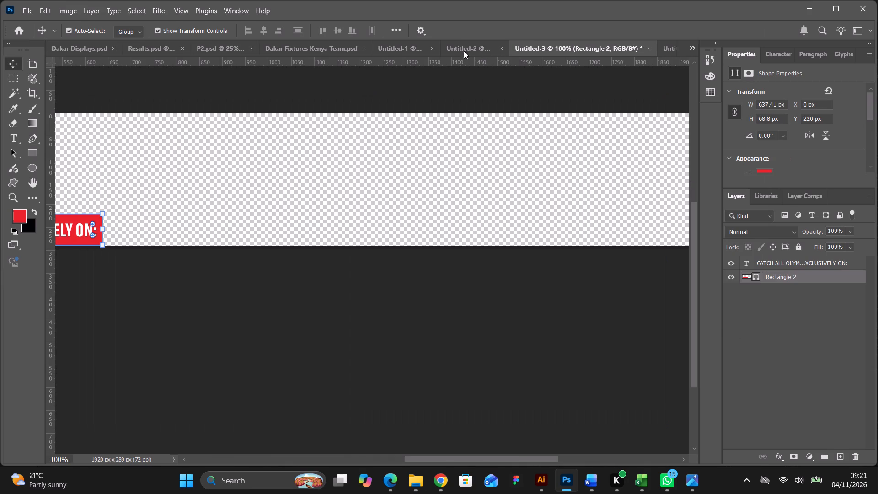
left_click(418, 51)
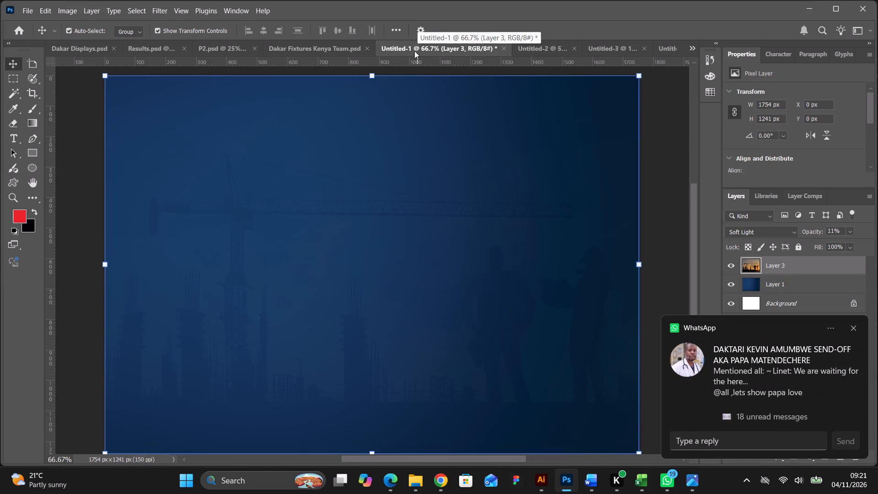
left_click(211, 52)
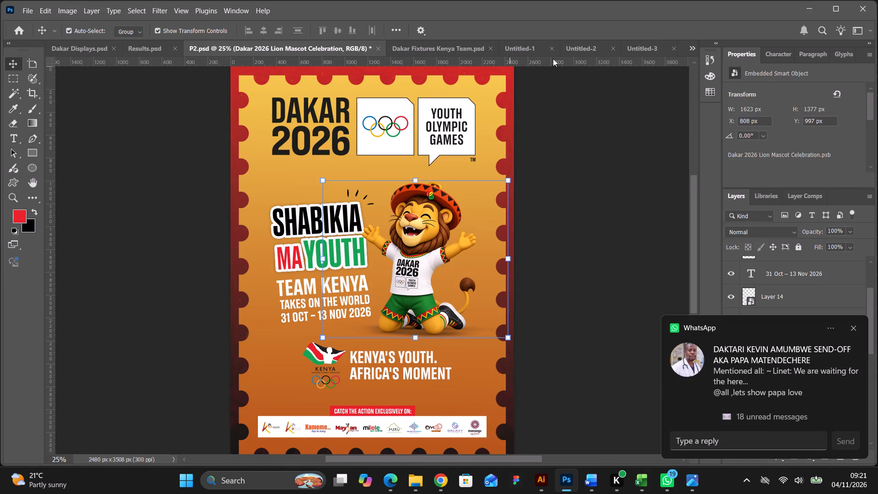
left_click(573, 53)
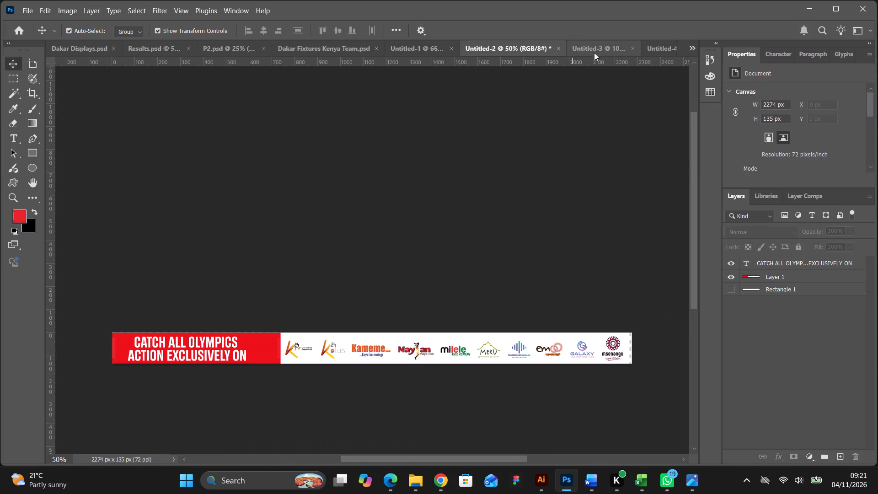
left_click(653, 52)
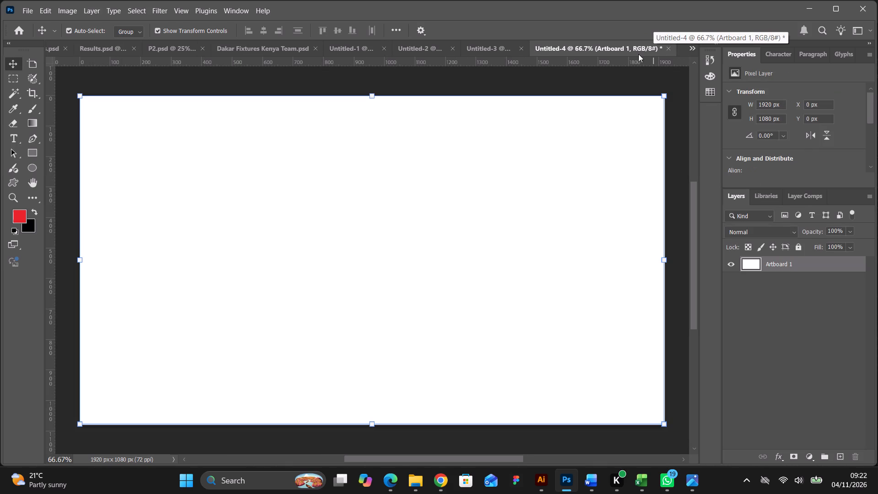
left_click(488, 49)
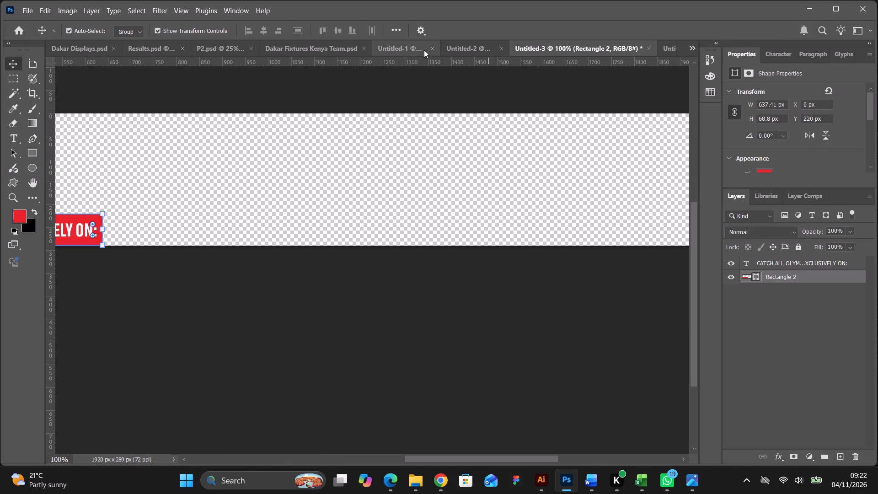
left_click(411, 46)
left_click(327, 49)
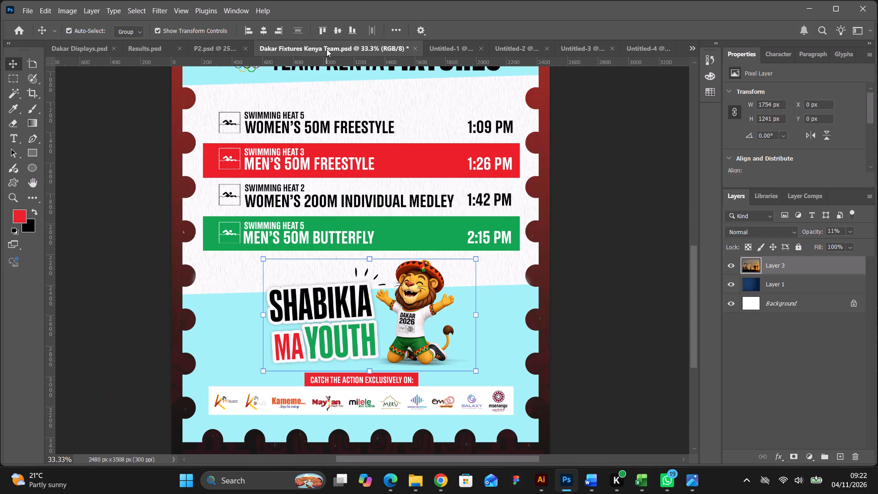
Close the Untitled-1 document with the blue construction-site background.
left_click(452, 53)
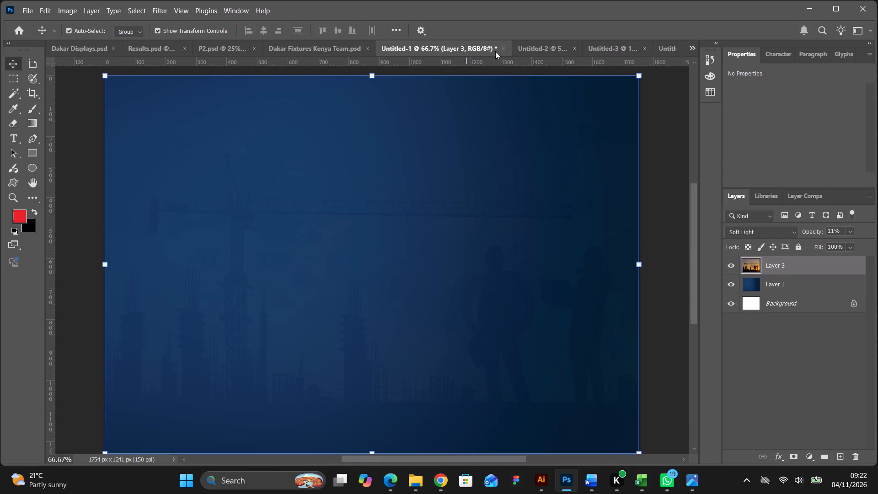
left_click(503, 50)
left_click(466, 190)
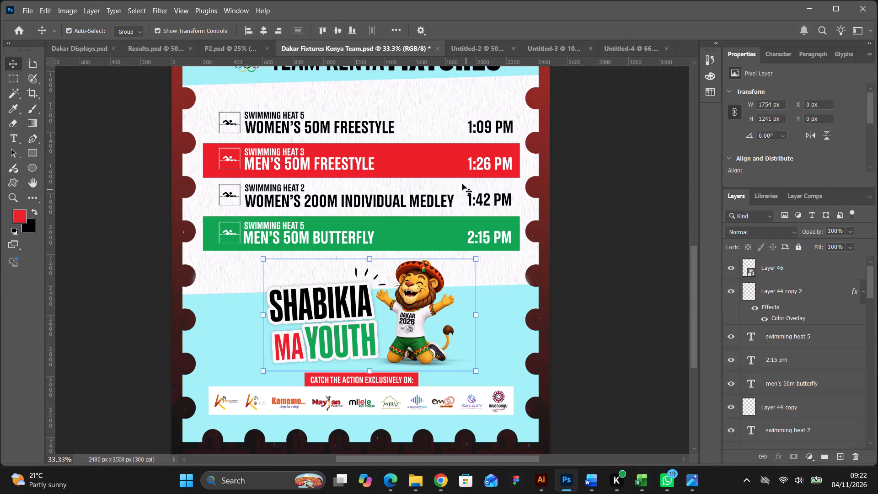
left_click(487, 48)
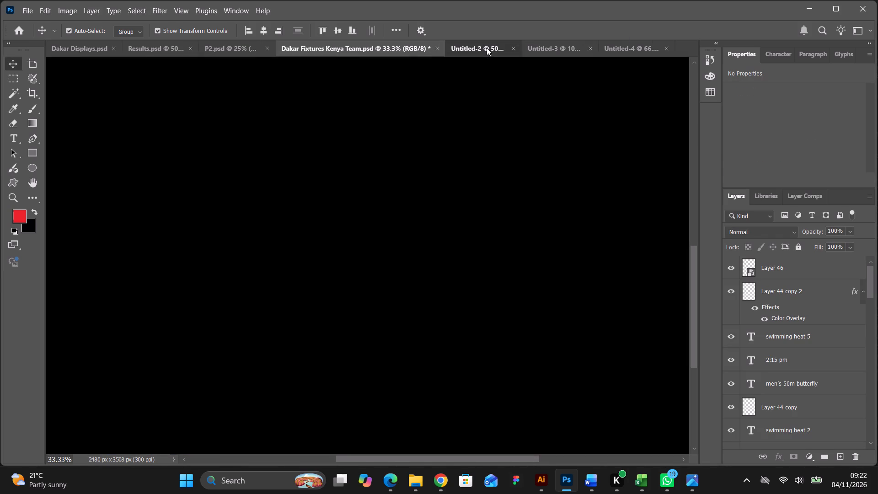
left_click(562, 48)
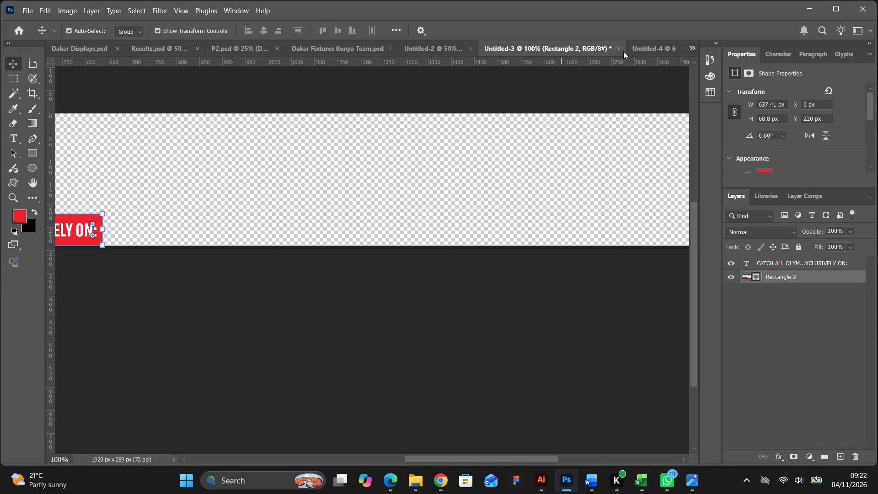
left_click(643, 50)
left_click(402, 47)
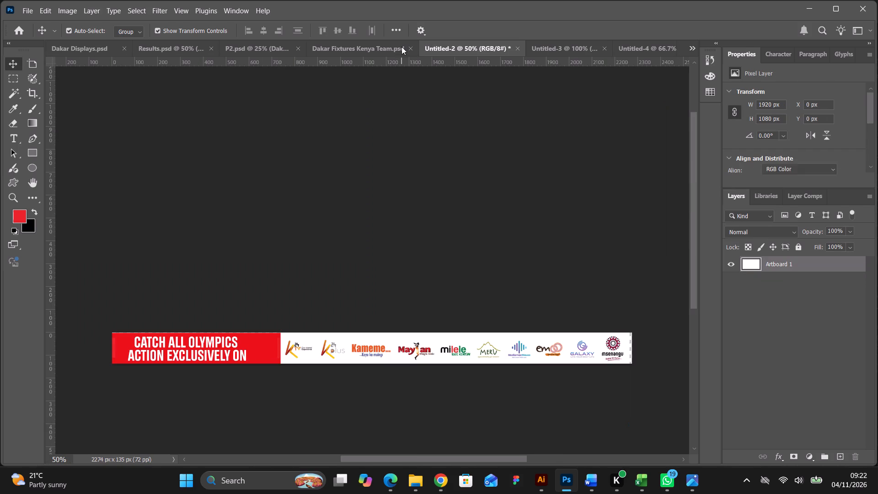
Copy the selected shabikia slogan group and celebrating lion from the Dakar fixtures poster into the Untitled-4 document.
left_click(275, 46)
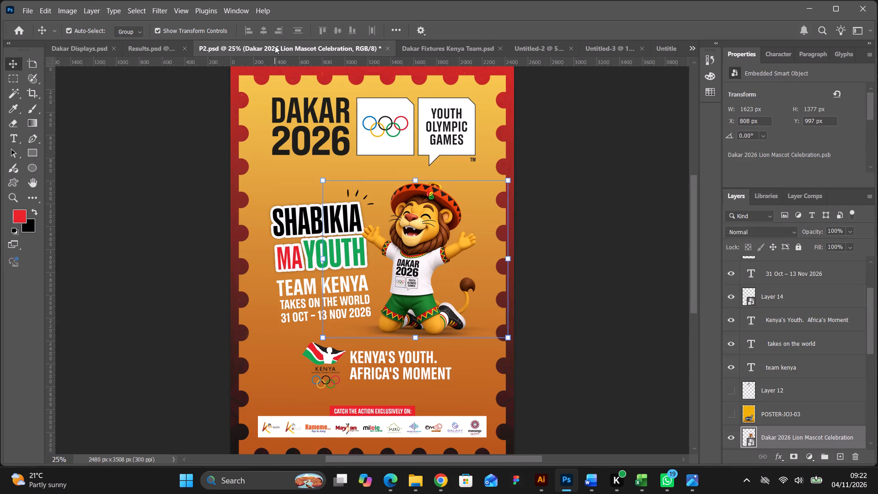
left_click(151, 49)
left_click(85, 51)
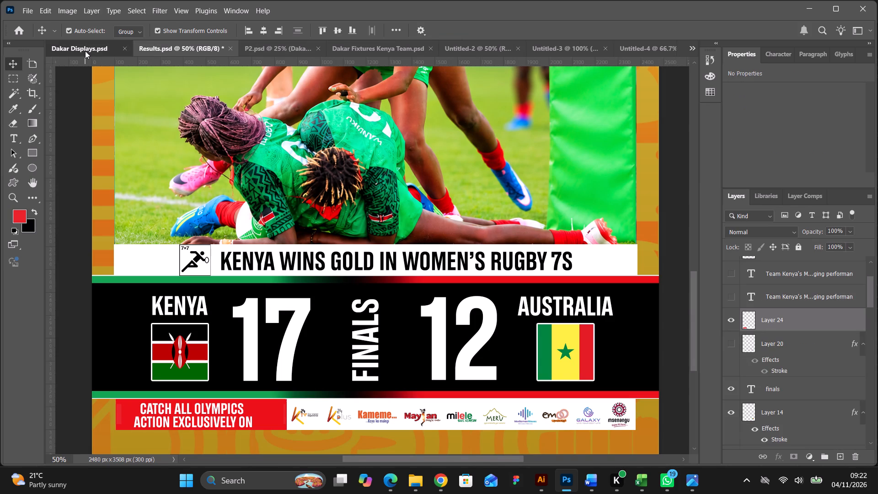
left_click(343, 52)
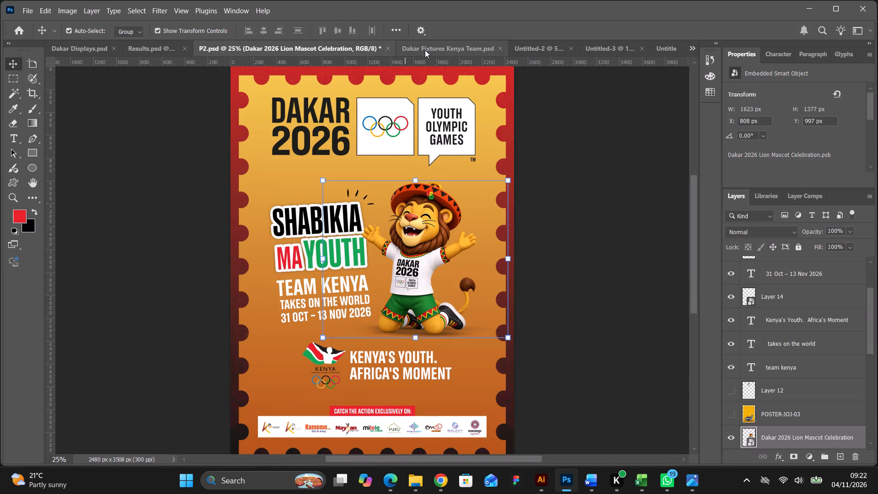
left_click(440, 49)
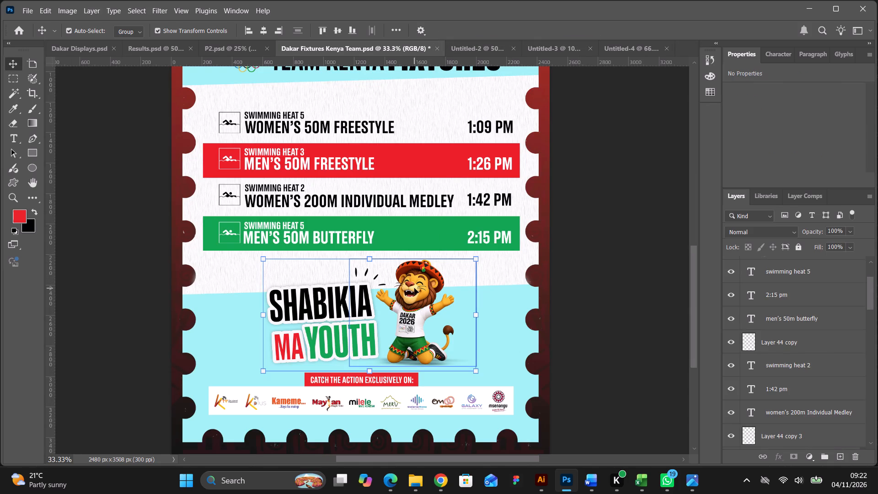
left_click_drag(414, 288, 645, 48)
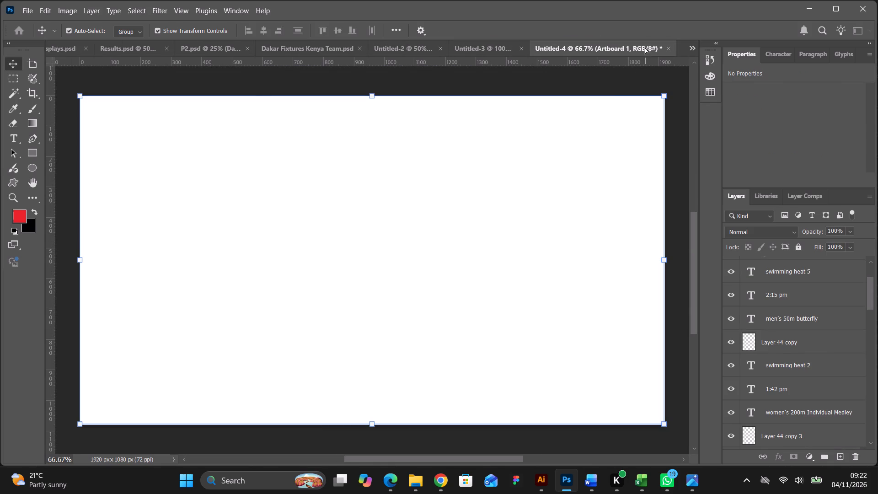
left_click_drag(645, 48, 476, 194)
Enlarge the slogan and lion together to about 134% and position them to fill the 1920 × 1080 px canvas, vertically centred at 540 px.
left_click_drag(431, 183, 361, 223)
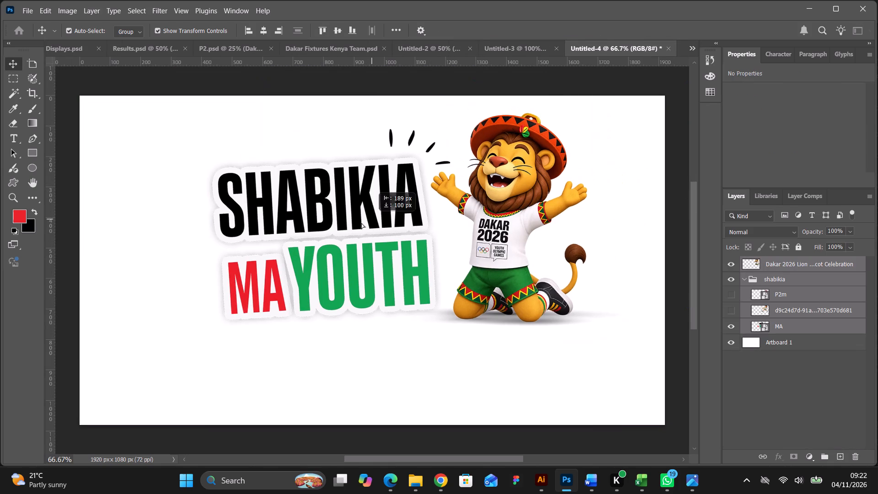
left_click_drag(361, 223, 258, 297)
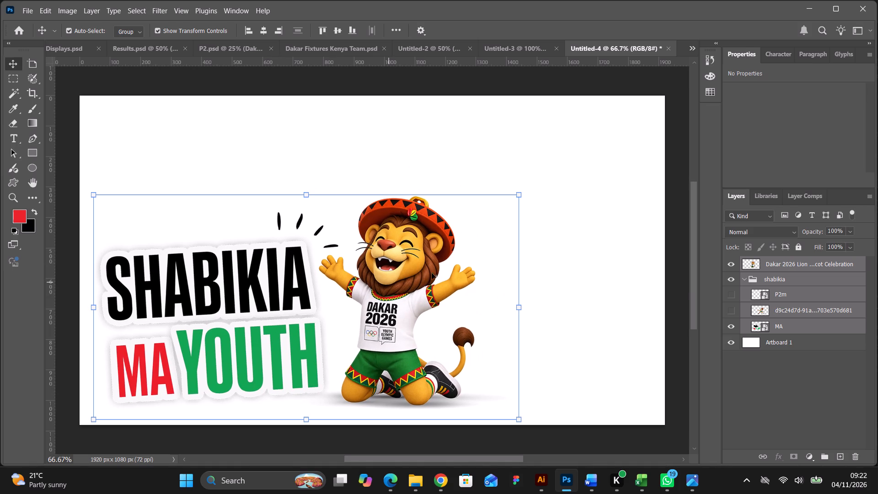
left_click_drag(520, 197, 614, 155)
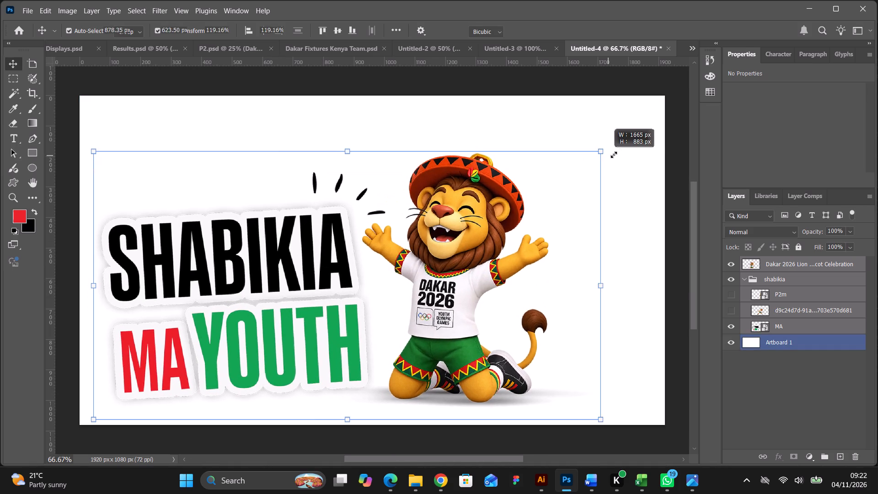
left_click_drag(614, 155, 664, 134)
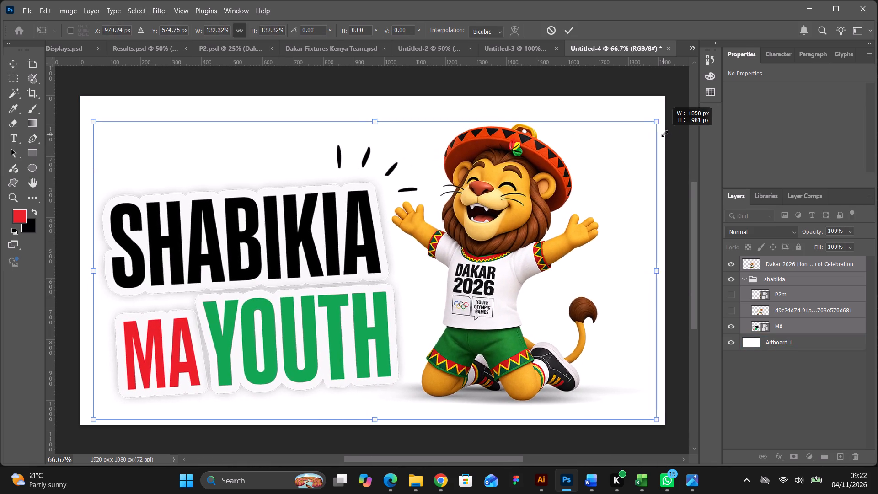
left_click_drag(664, 134, 670, 129)
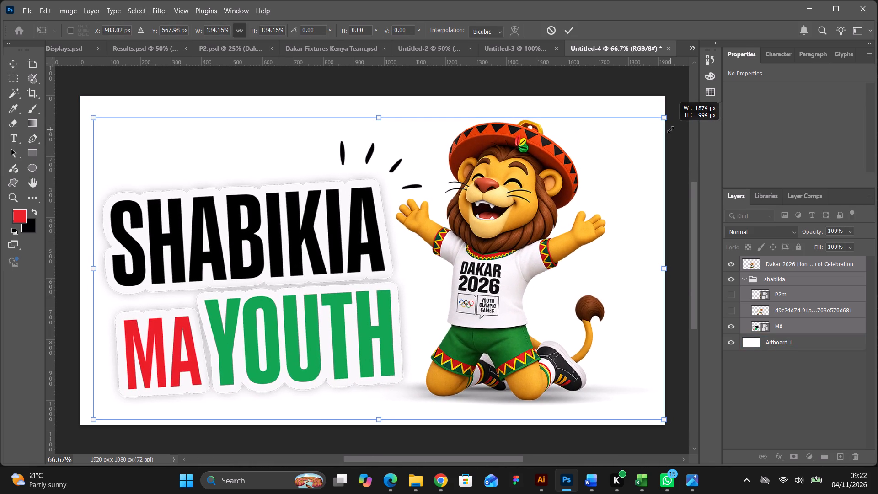
left_click_drag(670, 129, 671, 129)
left_click_drag(494, 196, 499, 184)
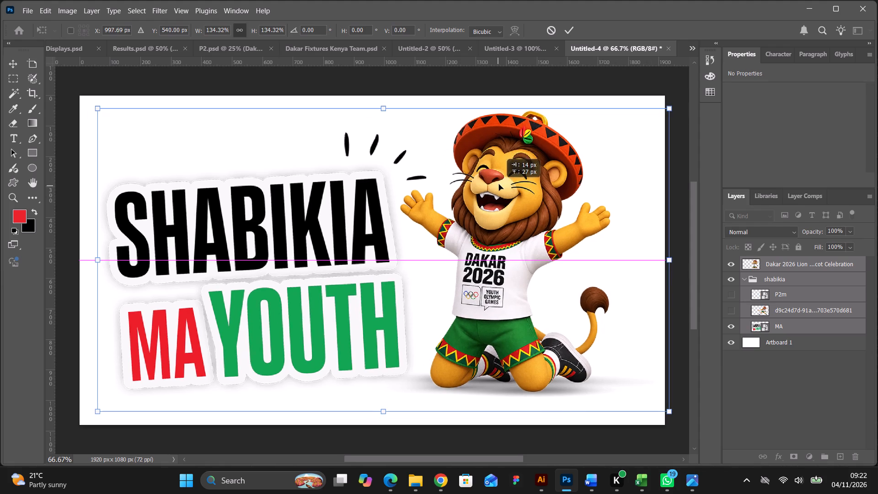
left_click_drag(499, 184, 496, 183)
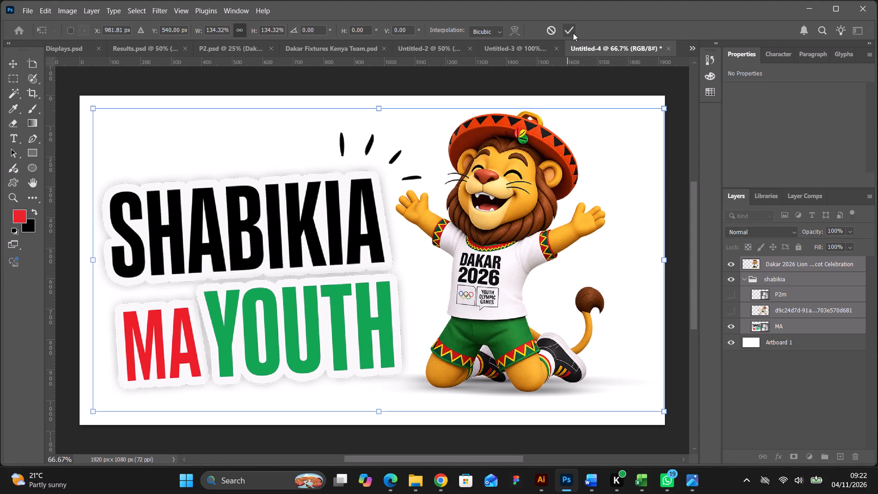
left_click(573, 33)
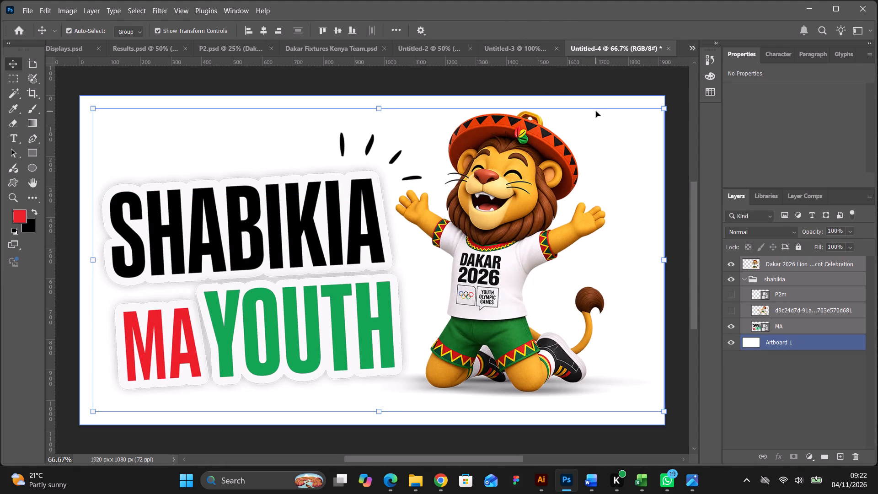
key("Left")
key("Left")
key("Left")
key("Left")
key("Left")
key("Left")
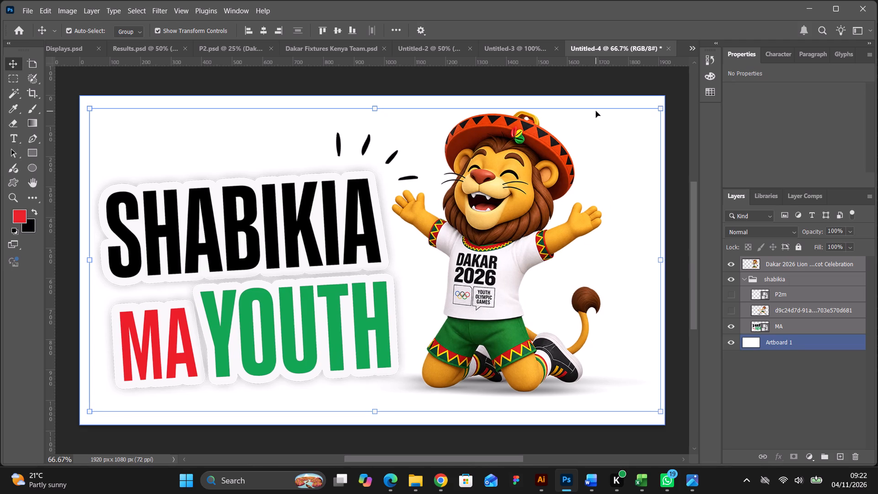
Hide the white Artboard 1 background layer so the canvas is transparent.
left_click(784, 371)
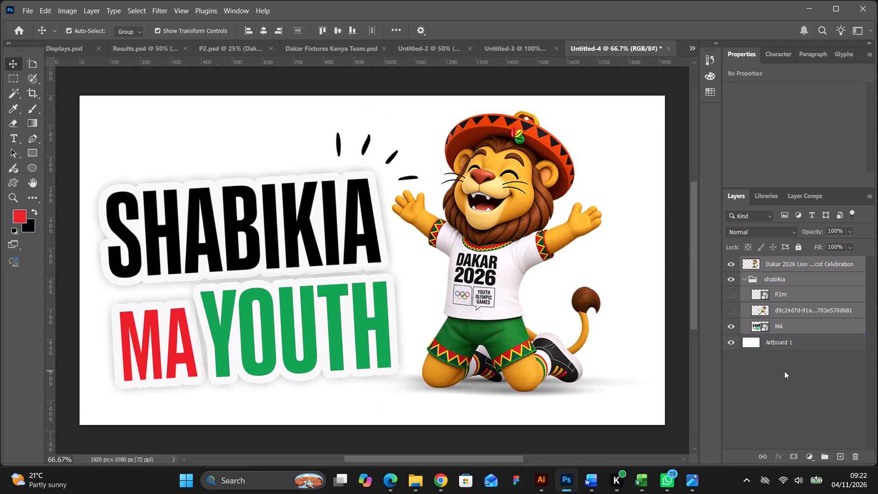
left_click(775, 346)
left_click(731, 342)
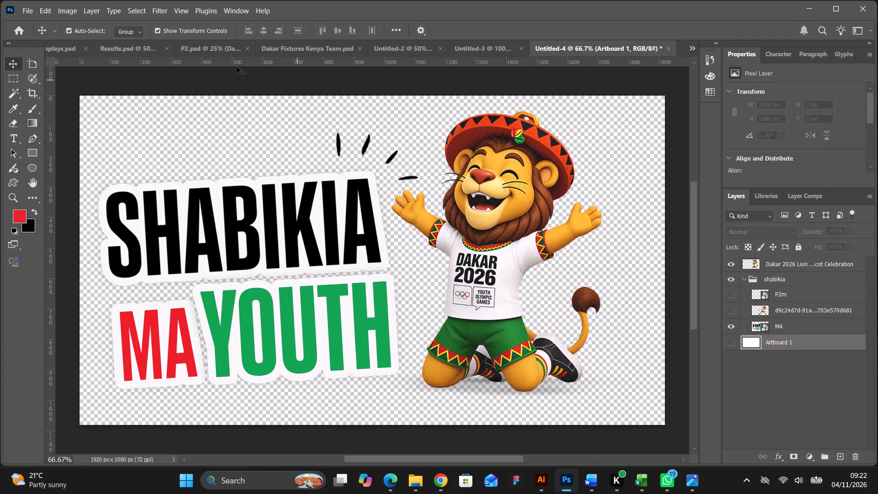
Export the slogan-and-lion artwork as a 1920 × 1080 px transparent PNG in the Dakar folder, adding a 1 to the existing Shabikia ma Youth name.
left_click(27, 11)
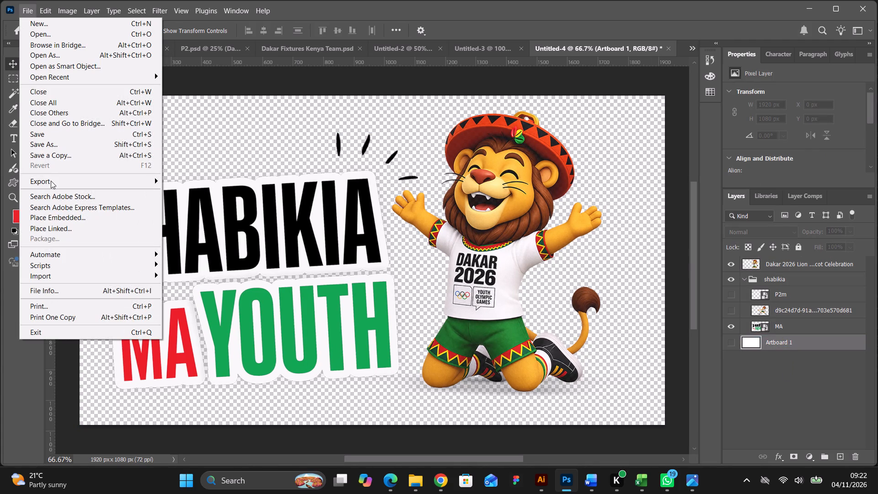
left_click(179, 191)
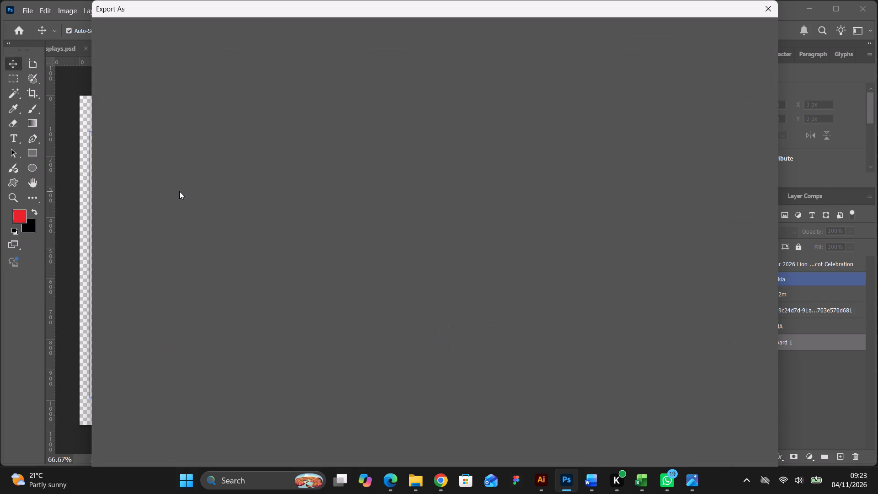
left_click(748, 467)
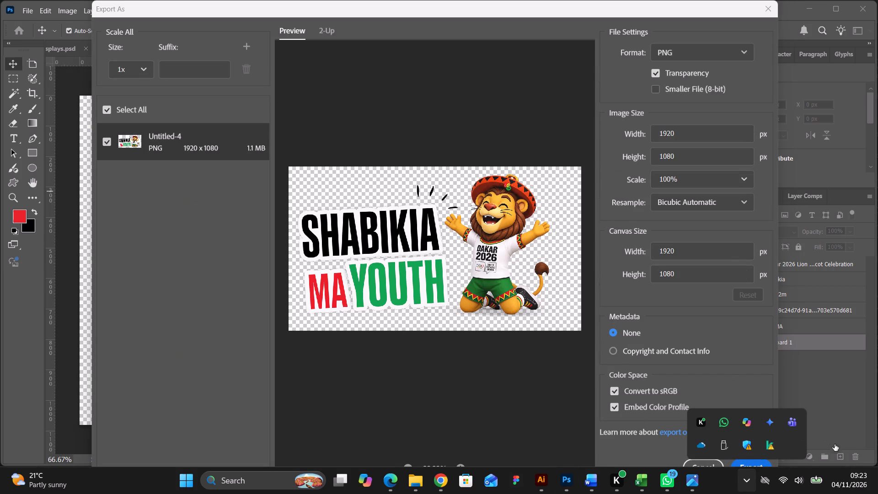
left_click(841, 424)
left_click(750, 462)
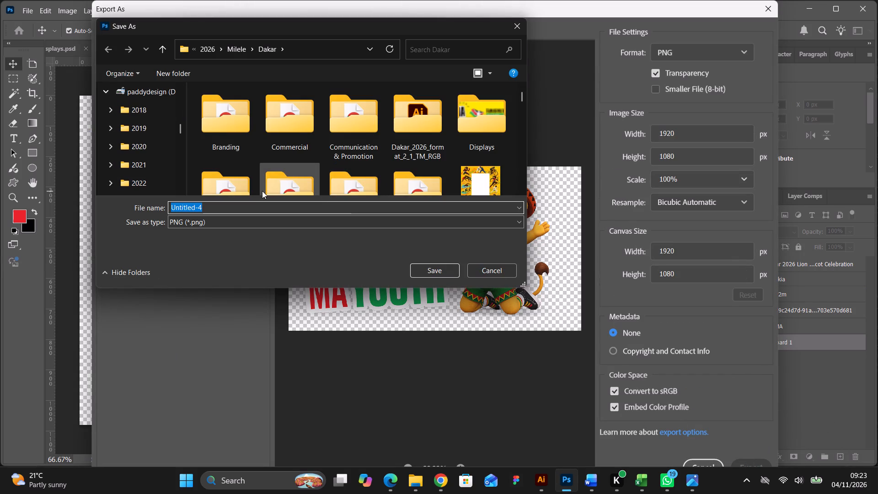
type("shabikia")
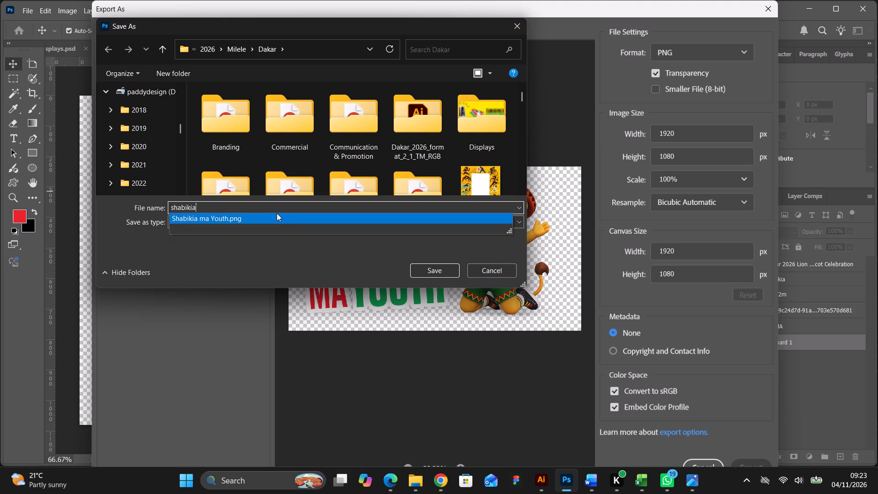
left_click(277, 213)
left_click(249, 207)
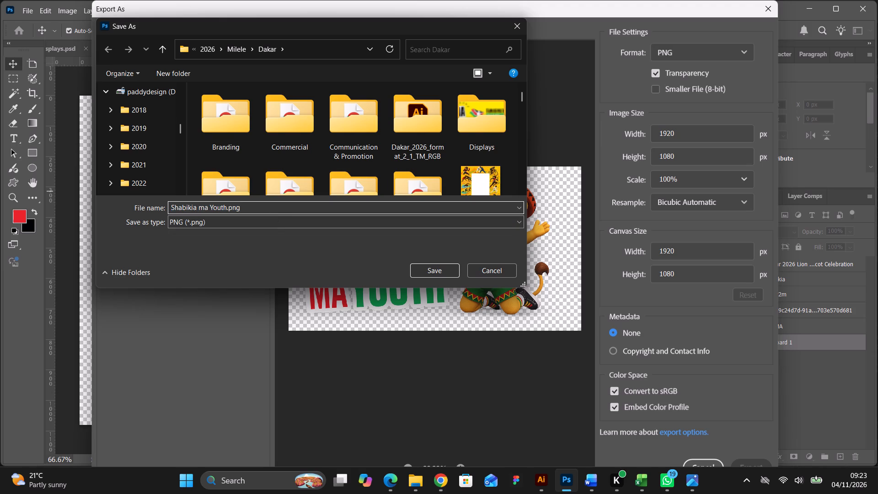
key("1")
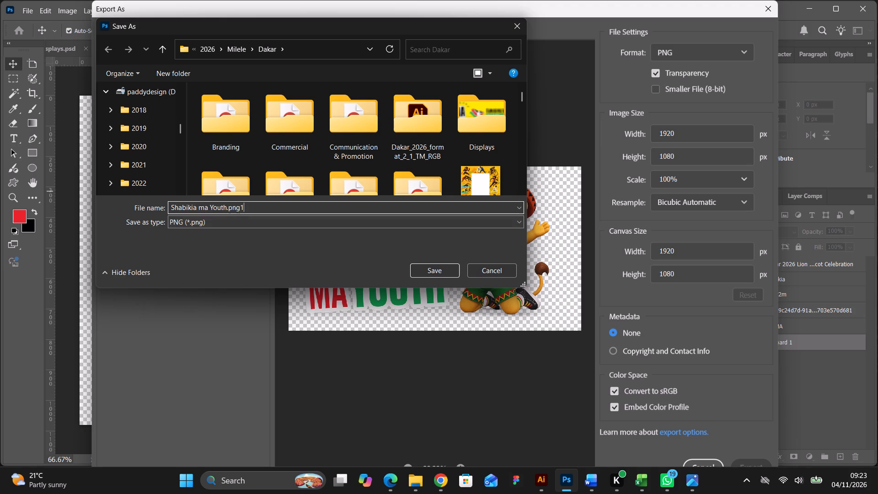
left_click(241, 208)
key("space")
left_click(420, 272)
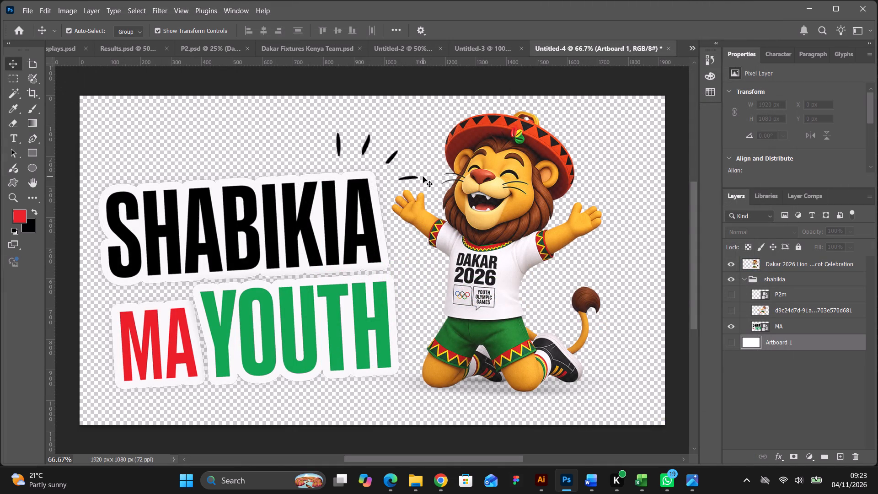
Hide the Dakar 2026 Lion Mascot Celebration layer.
left_click(450, 190)
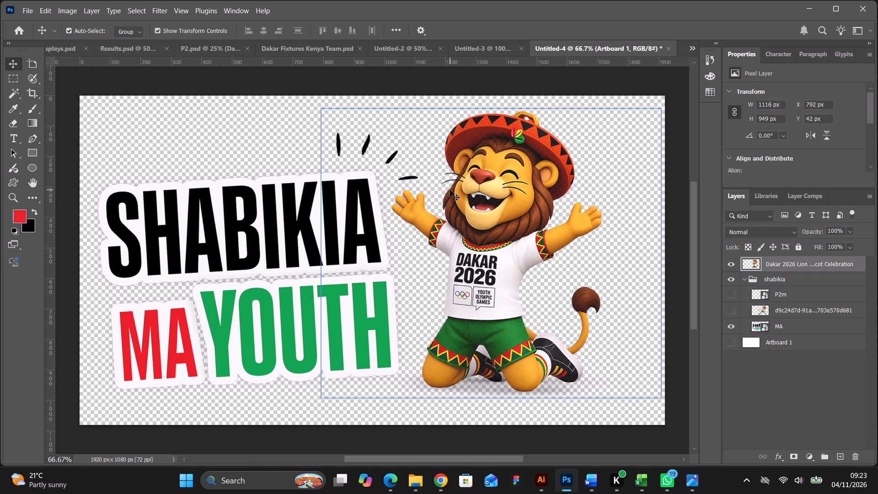
left_click(727, 264)
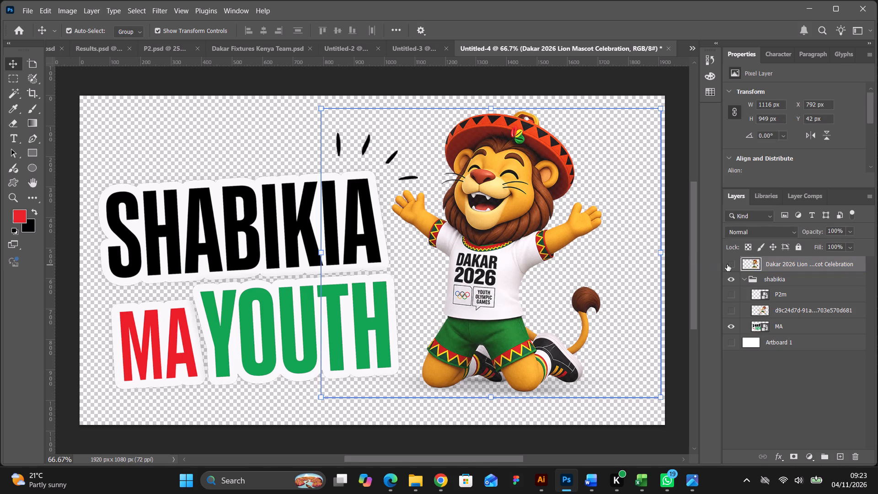
Ungroup the shabikia group into its separate layers and clear the layer selection.
left_click(373, 196)
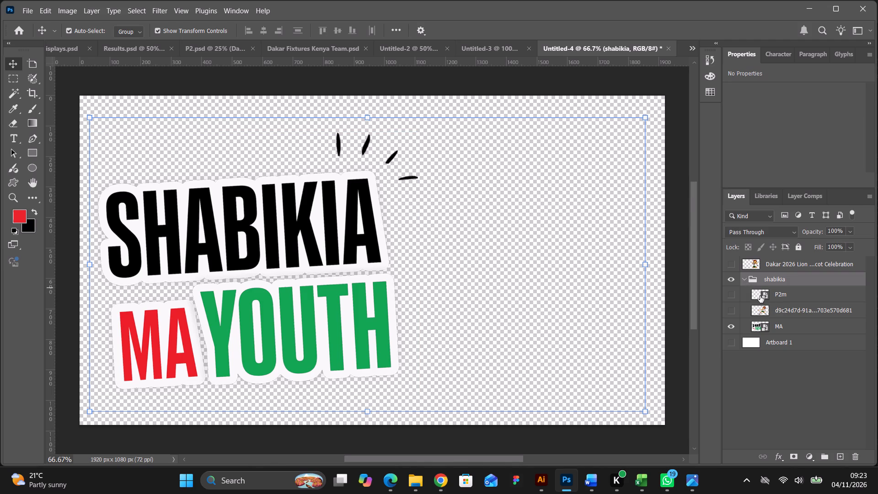
left_click(779, 291)
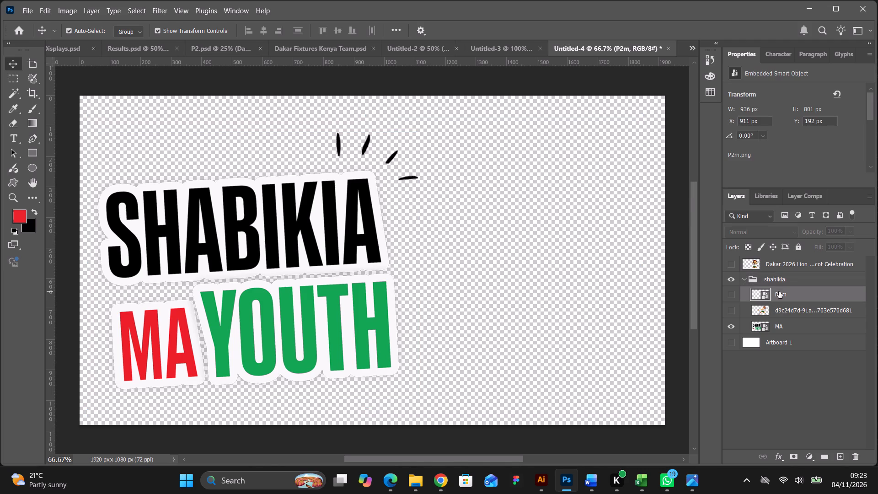
left_click(777, 281)
right_click(777, 281)
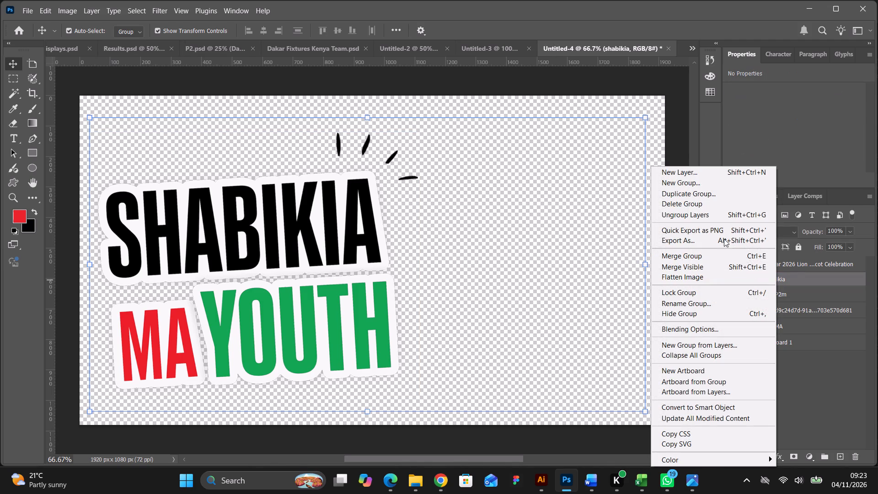
left_click(699, 215)
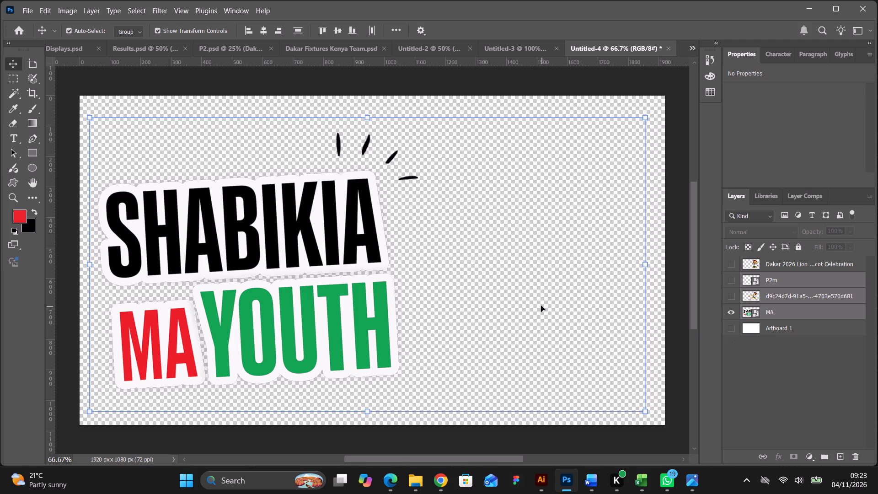
left_click(674, 350)
Enlarge the slogan on the MA layer to about 1302 × 1051 px and centre it horizontally on the canvas.
left_click(377, 278)
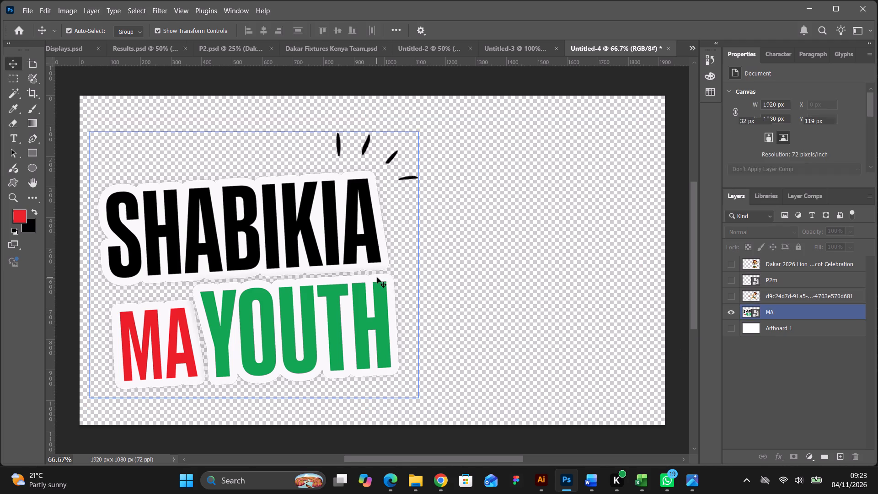
left_click_drag(419, 264, 504, 260)
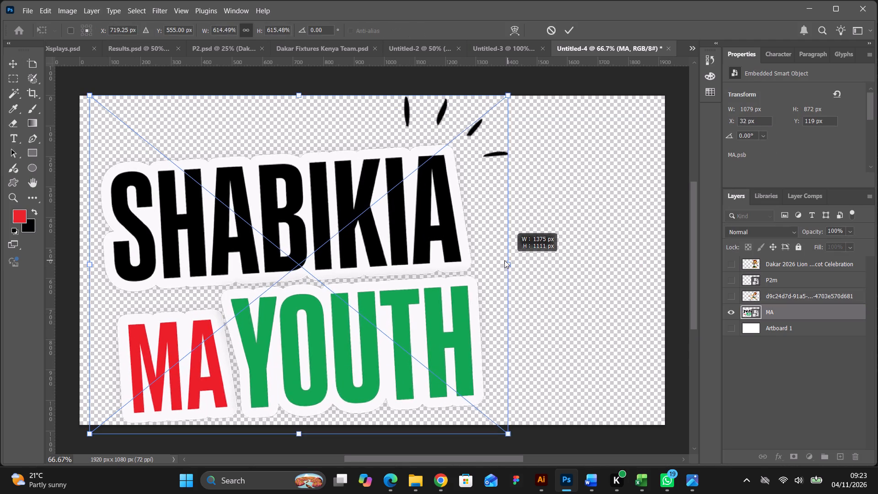
left_click_drag(504, 260, 487, 260)
left_click_drag(411, 265, 489, 264)
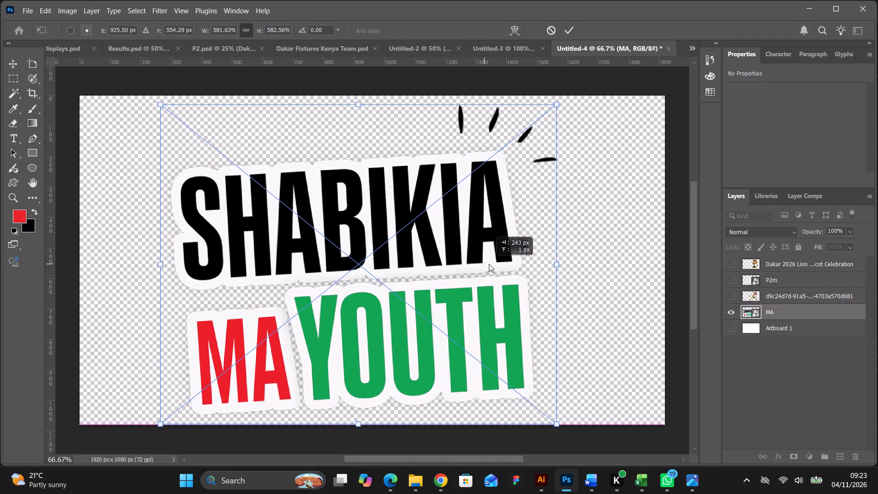
left_click_drag(489, 264, 496, 264)
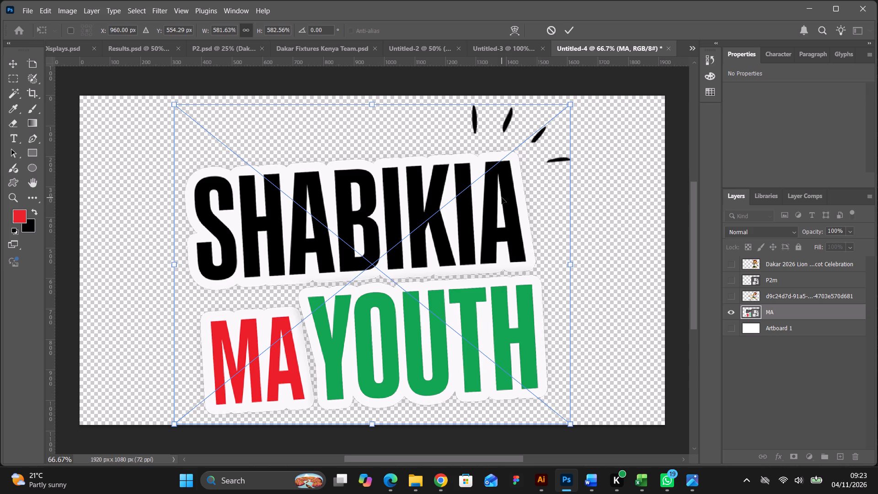
left_click(571, 29)
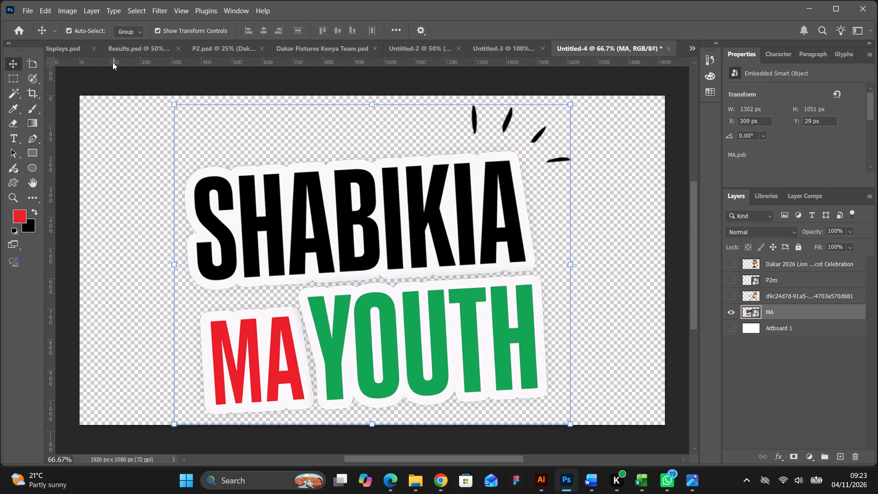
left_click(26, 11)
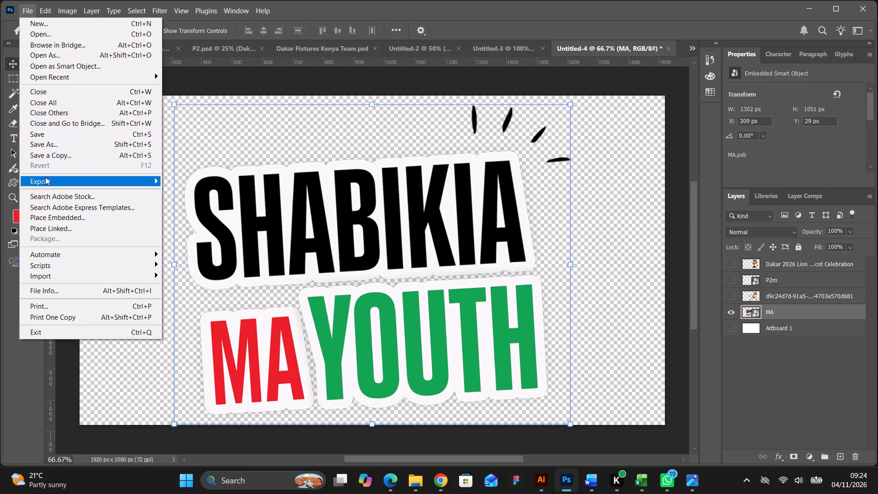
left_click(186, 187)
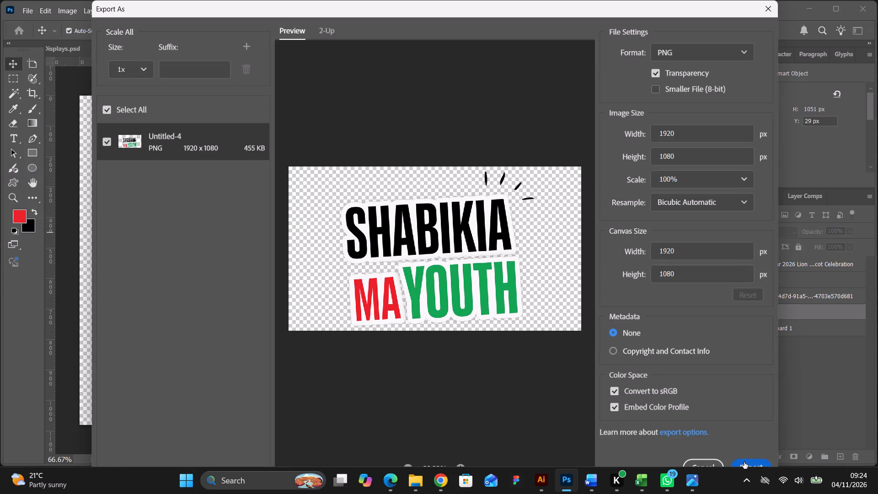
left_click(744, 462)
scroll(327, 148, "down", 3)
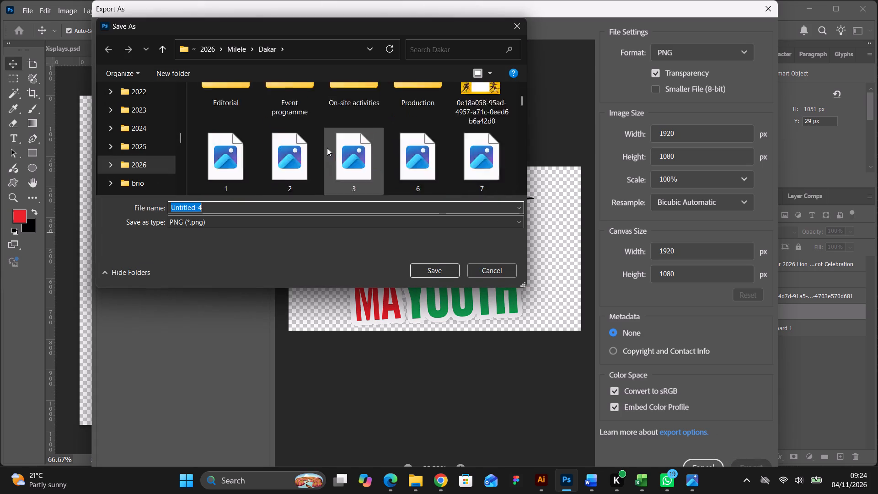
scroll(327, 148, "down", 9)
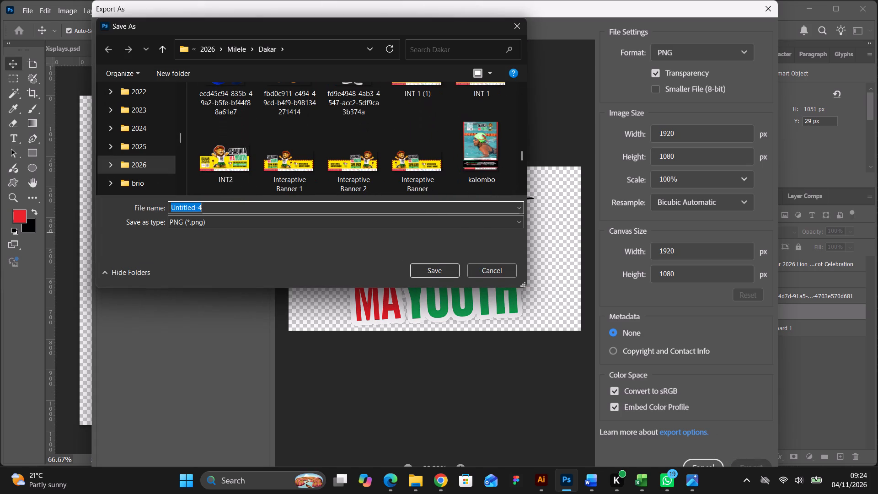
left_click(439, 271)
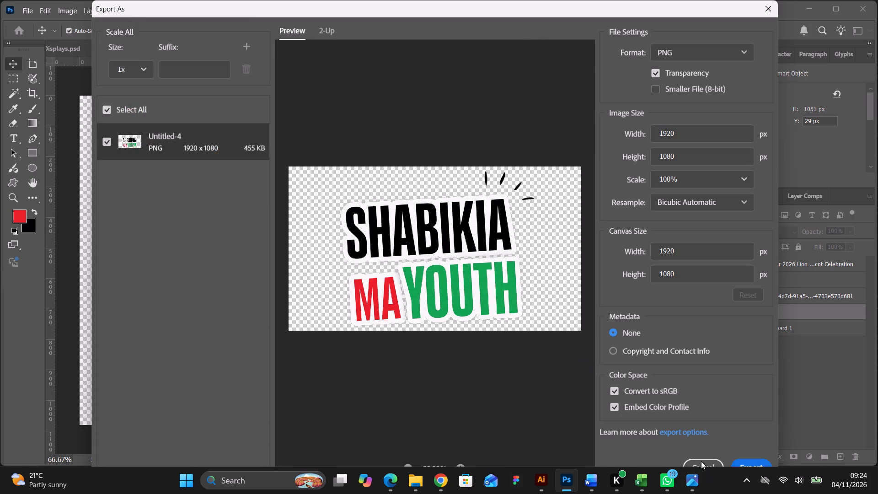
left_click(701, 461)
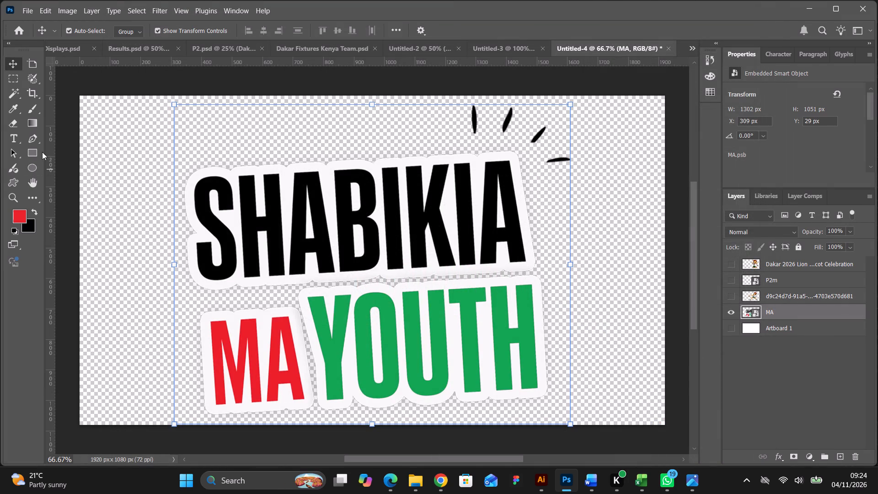
Crop both sides of the canvas close to the slogan, to about 1326 × 1080 px.
left_click(28, 94)
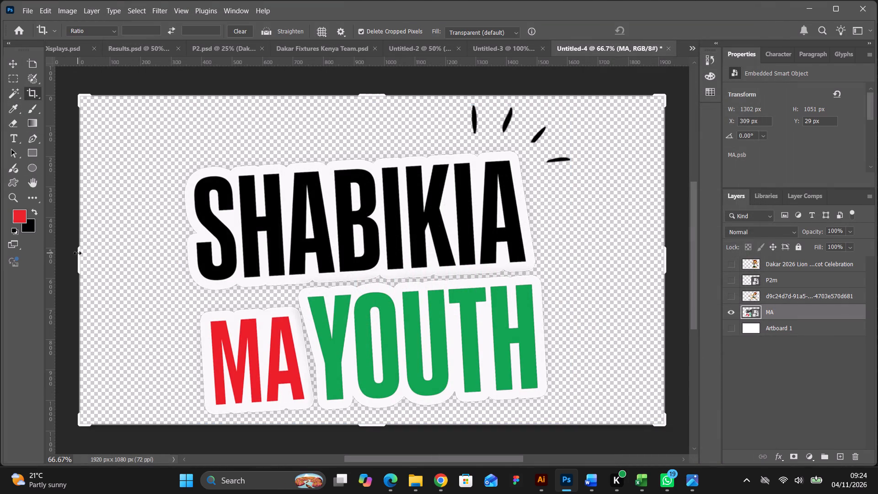
left_click_drag(78, 253, 123, 257)
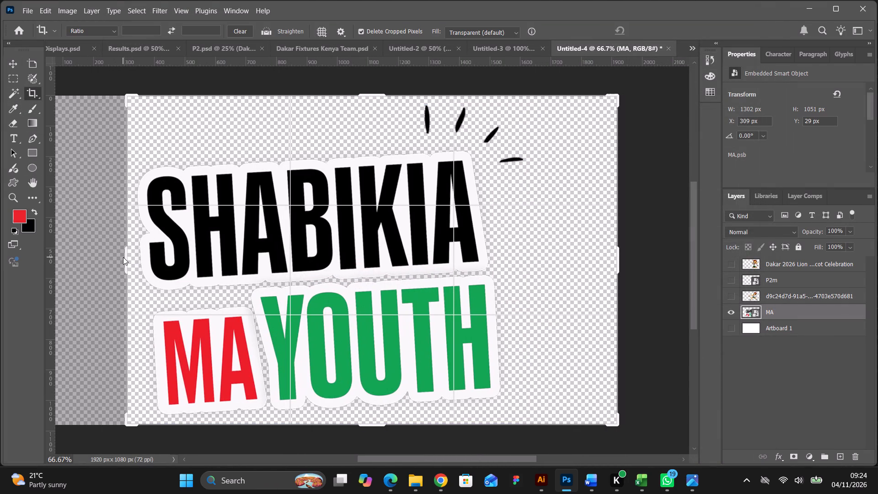
left_click_drag(619, 264, 578, 263)
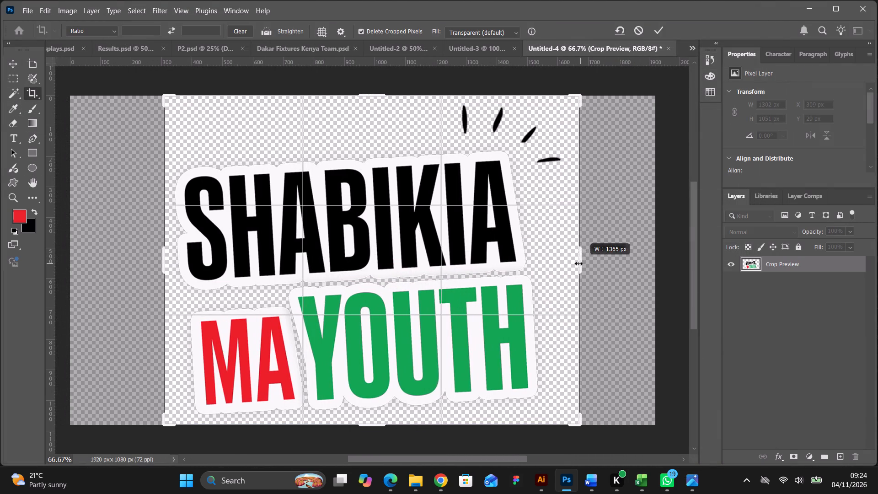
left_click_drag(578, 263, 575, 263)
left_click(659, 28)
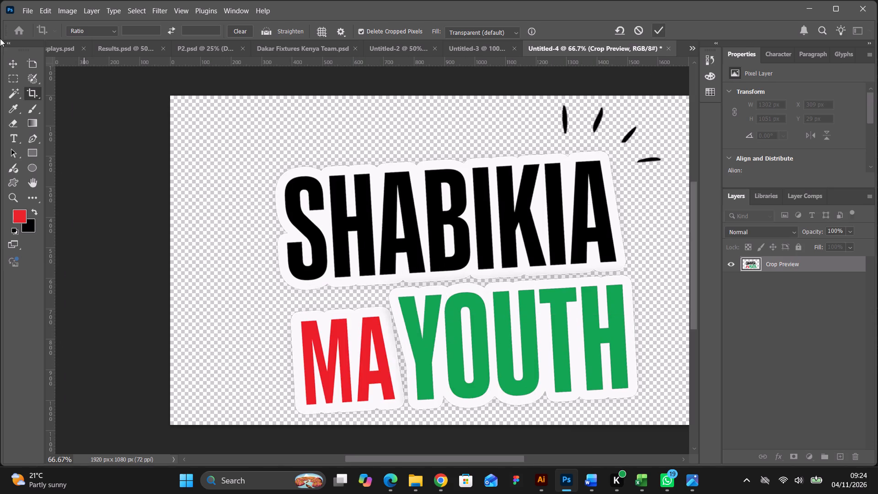
Export the cropped slogan as a transparent PNG at 500% scale, 6630 × 5400 px, under the existing name Shabikia ma Youth.png in the Dakar folder.
left_click(25, 7)
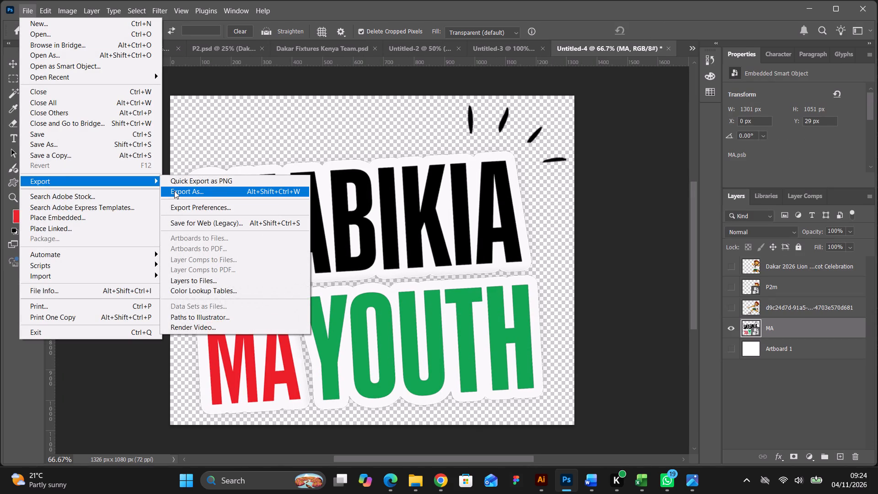
left_click(174, 191)
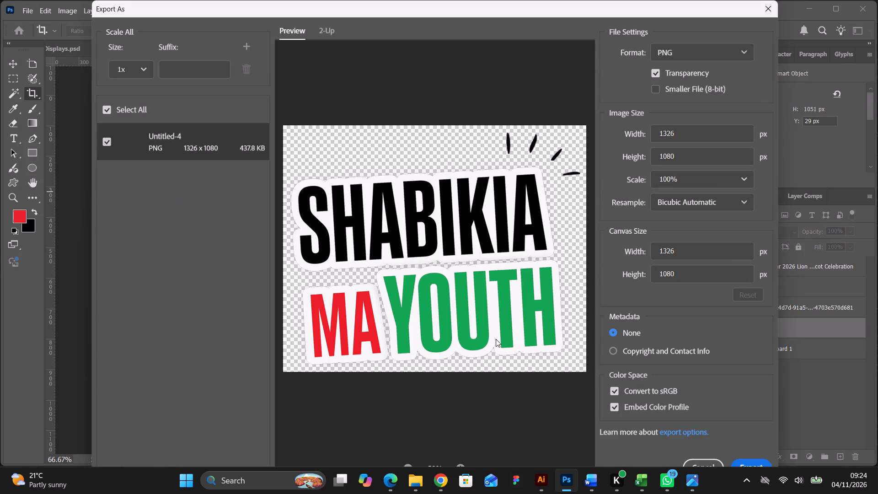
left_click(744, 461)
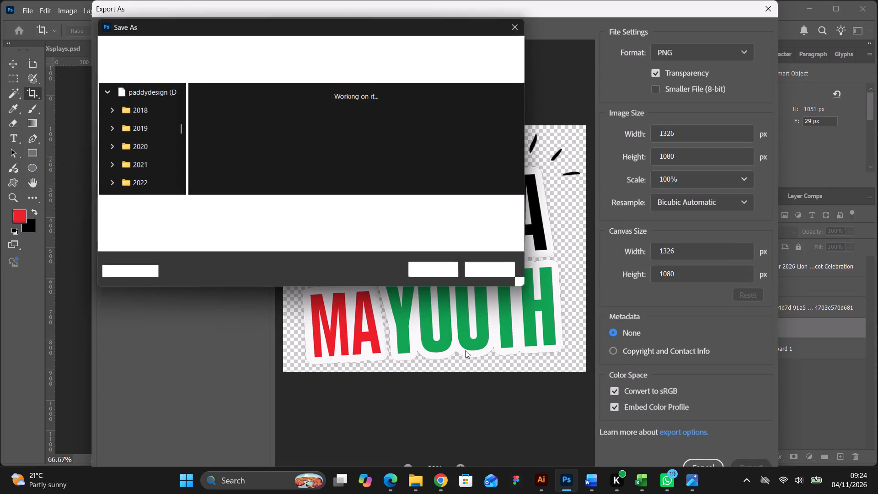
type("shabiki")
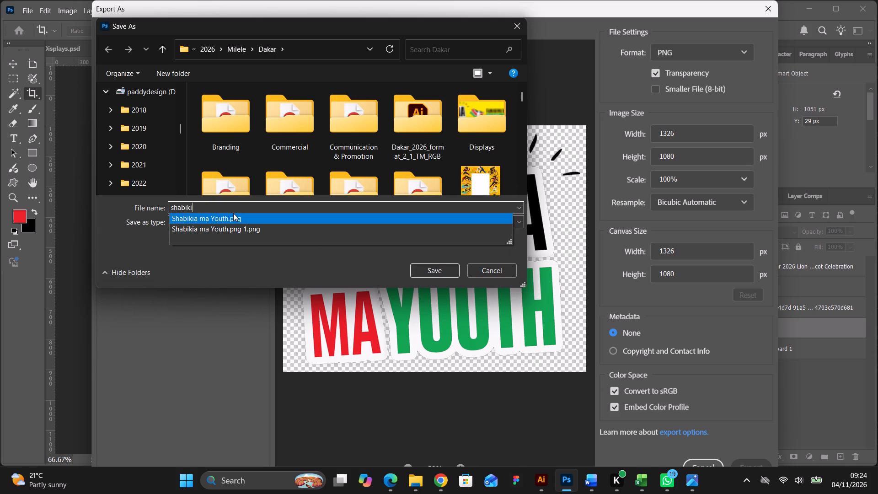
left_click(478, 268)
left_click(731, 185)
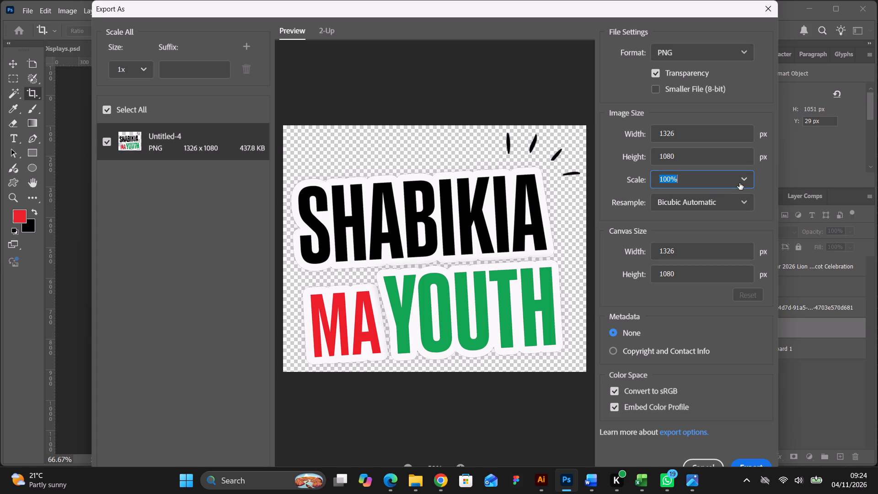
left_click(743, 183)
left_click(686, 405)
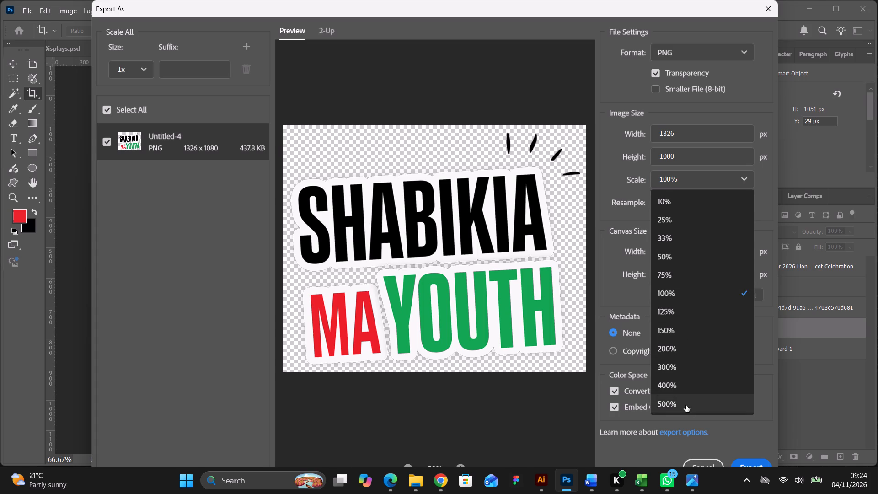
left_click(748, 463)
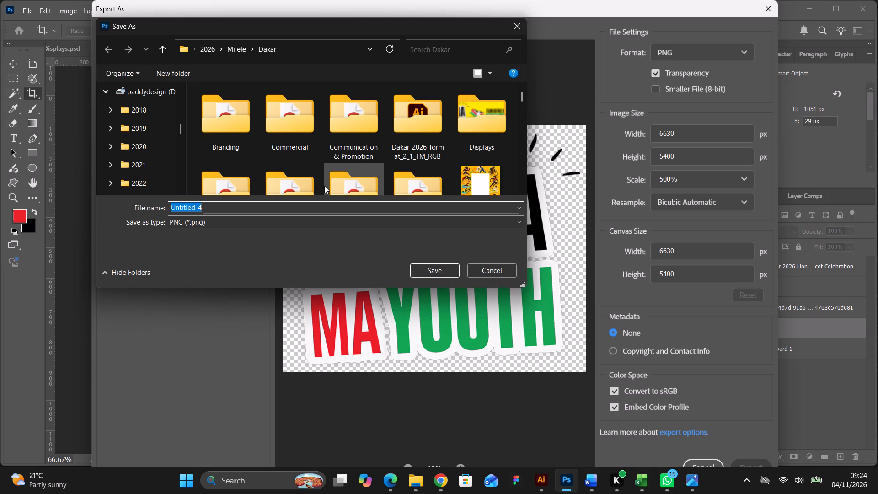
type("shab")
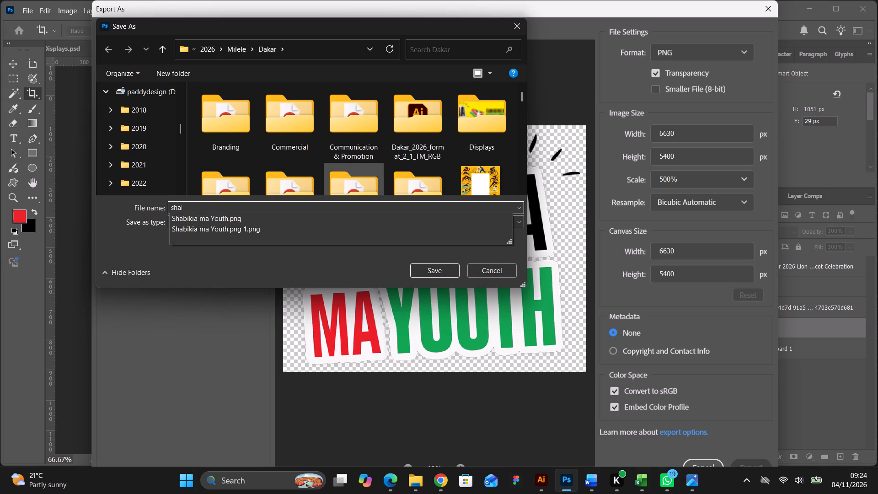
left_click(239, 215)
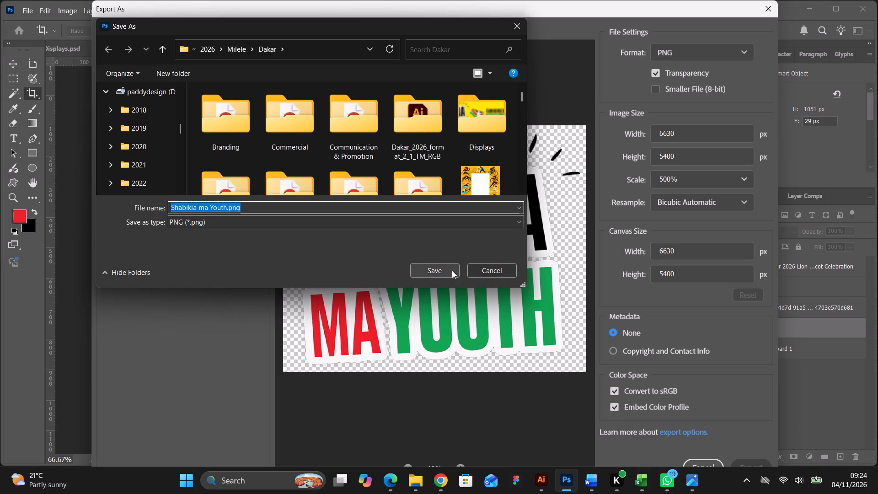
left_click(452, 271)
left_click(456, 243)
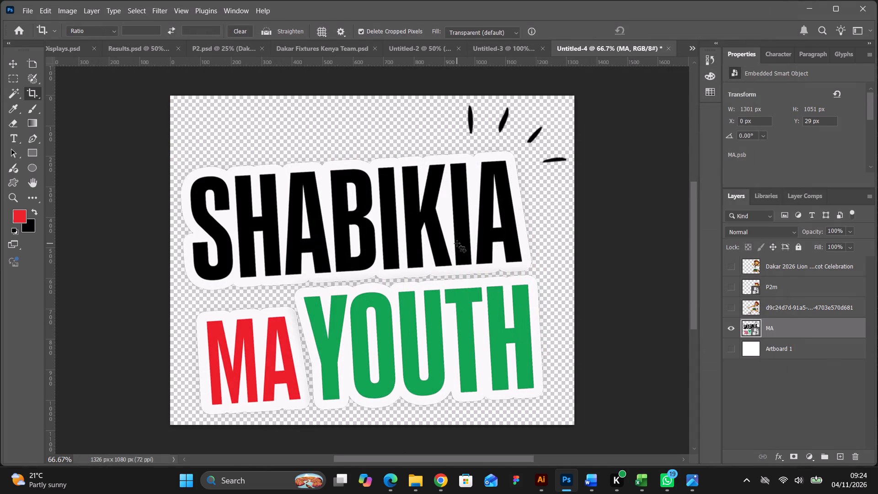
Undo the crop, the slogan resize, the ungrouping and the hiding of the lion layer.
key("ctrl+z")
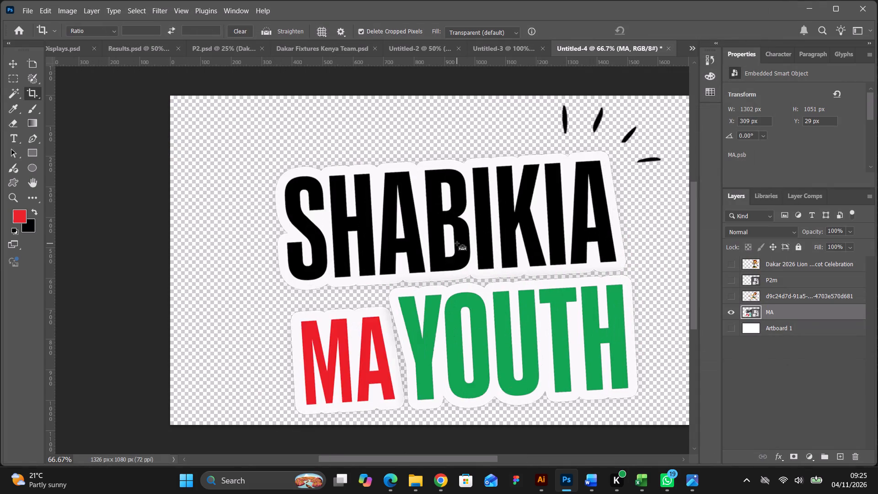
key("ctrl+z")
key("ctrl+z")
key("ctrl+z")
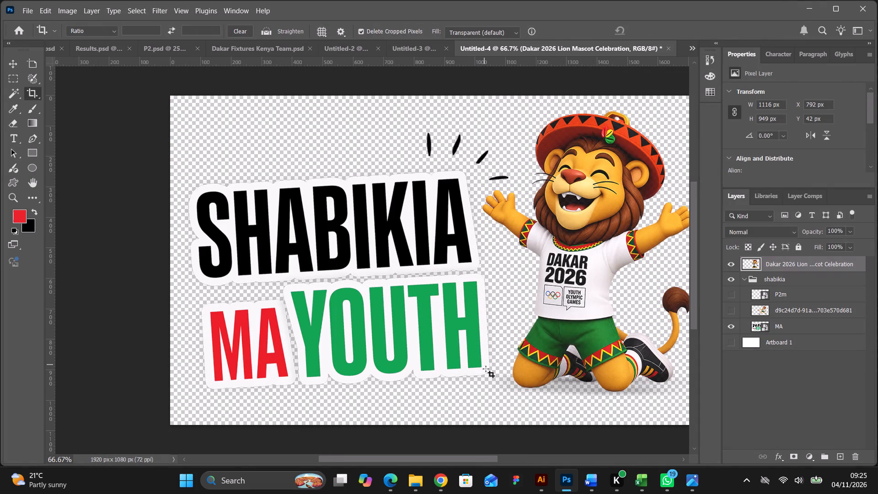
Hide the shabikia slogan group, keeping the Dakar 2026 Lion Mascot Celebration layer shown.
left_click_drag(447, 457, 487, 463)
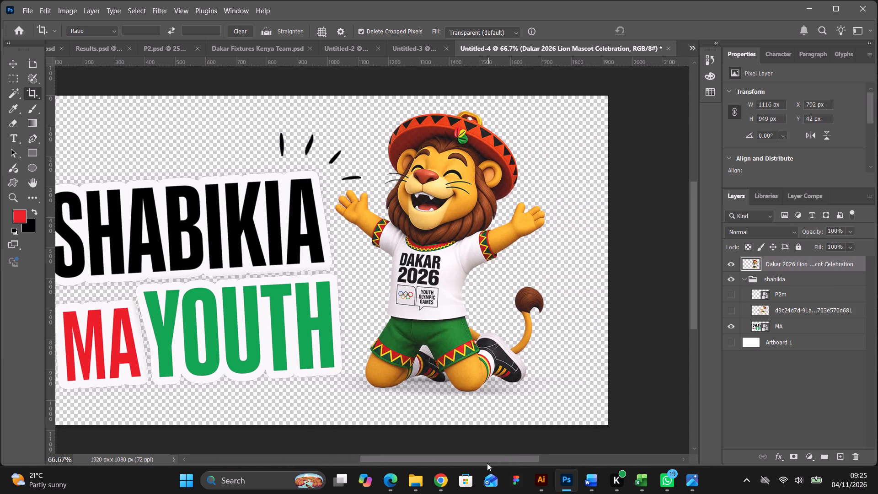
left_click_drag(487, 463, 471, 459)
left_click(12, 63)
left_click(279, 231)
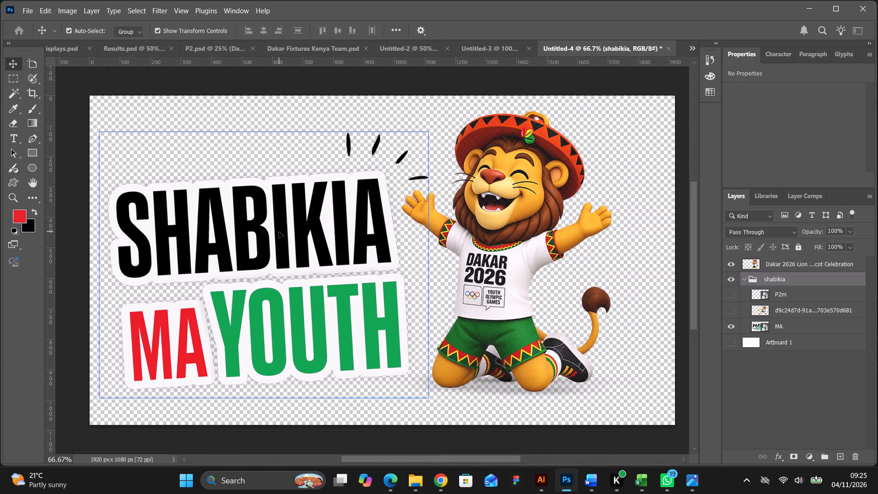
left_click(732, 279)
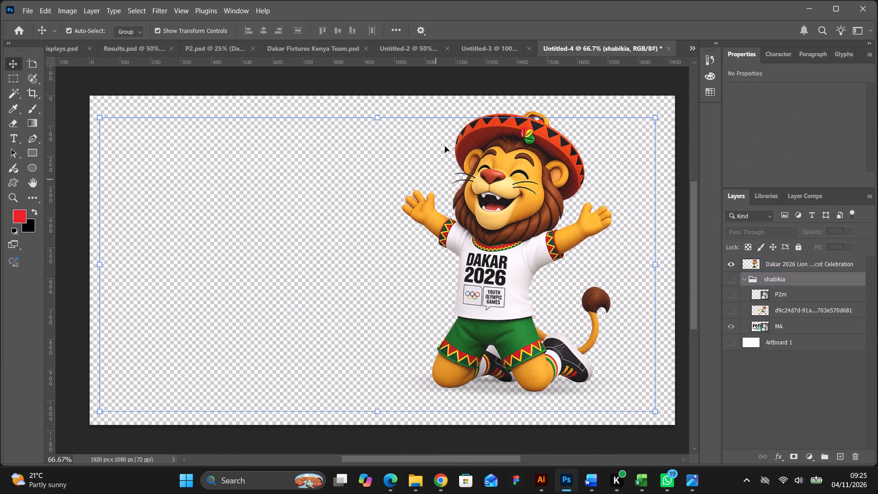
Scale the hidden shabikia group to about 103% and collapse the group.
left_click_drag(375, 118, 370, 110)
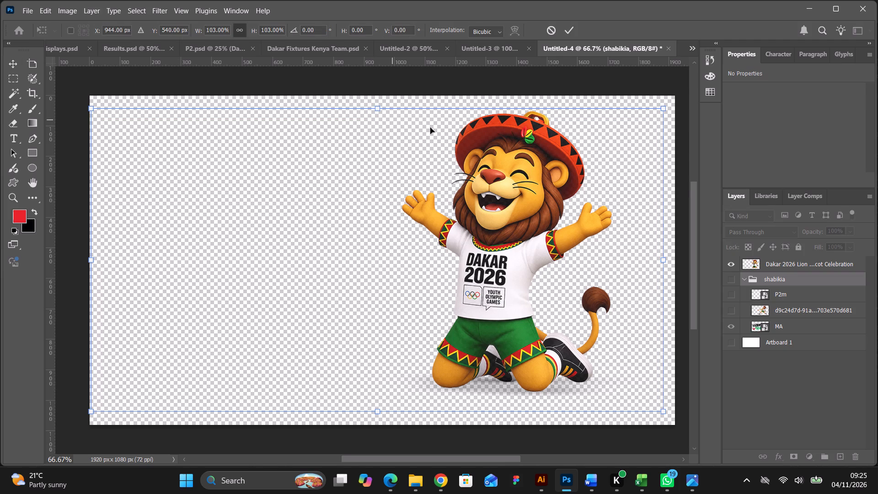
left_click(743, 281)
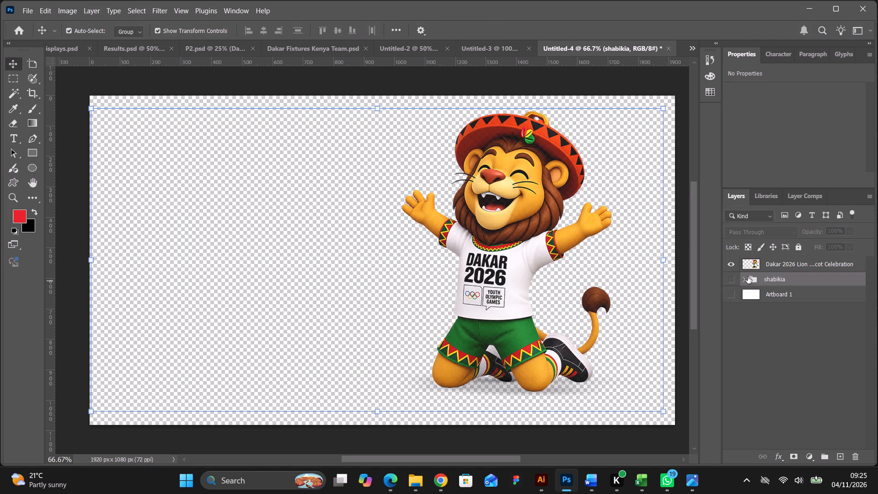
Shift the Dakar 2026 Lion Mascot Celebration layer inward and enlarge it to the full canvas height, about 1270 × 1080 px.
left_click(758, 266)
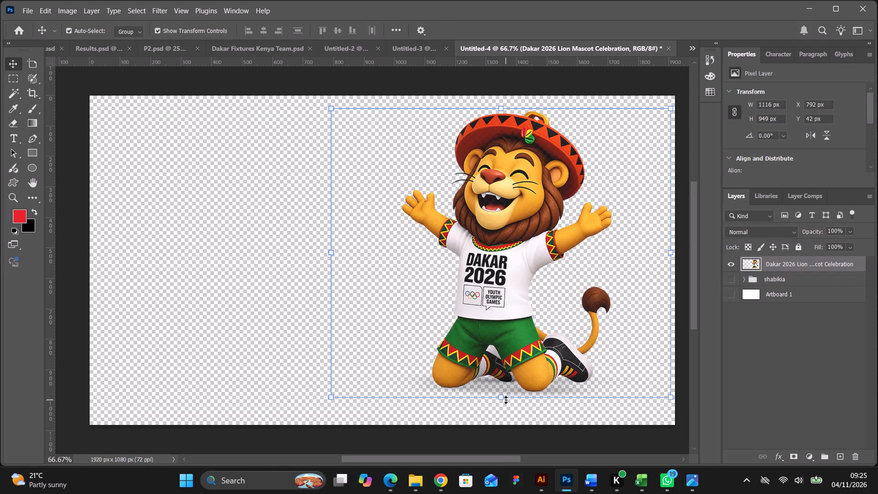
left_click_drag(497, 308, 470, 311)
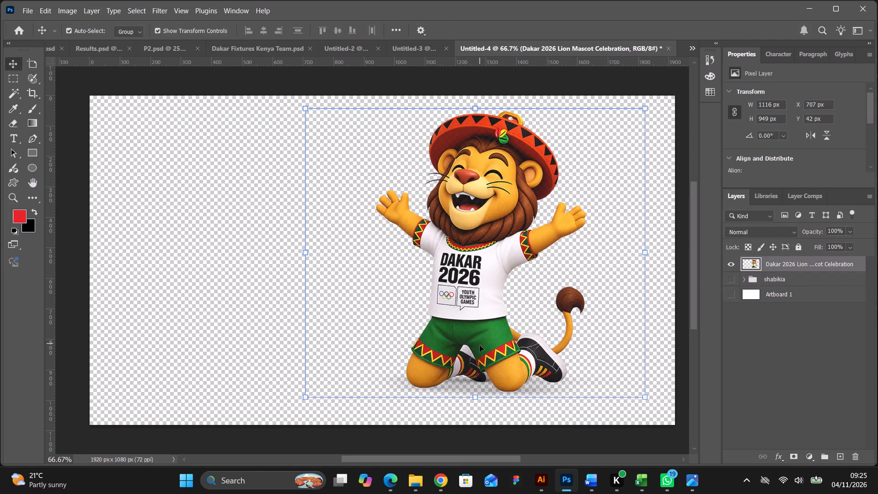
left_click_drag(475, 400, 475, 417)
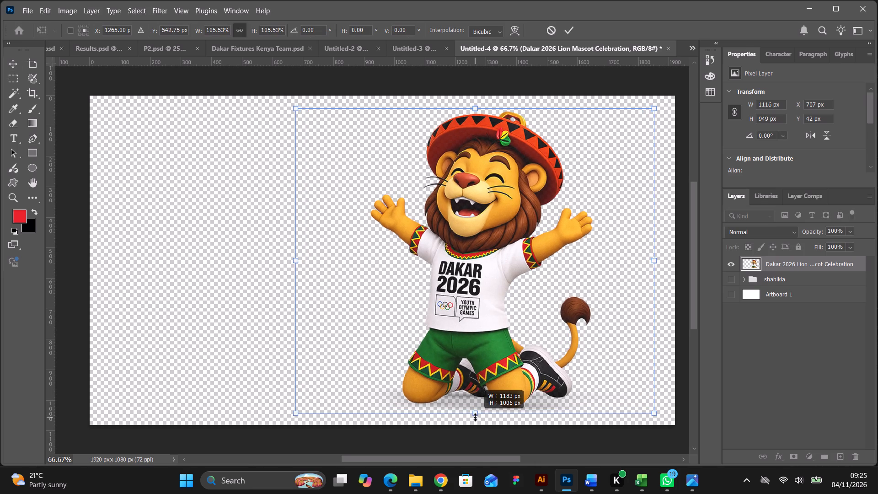
left_click_drag(475, 417, 474, 425)
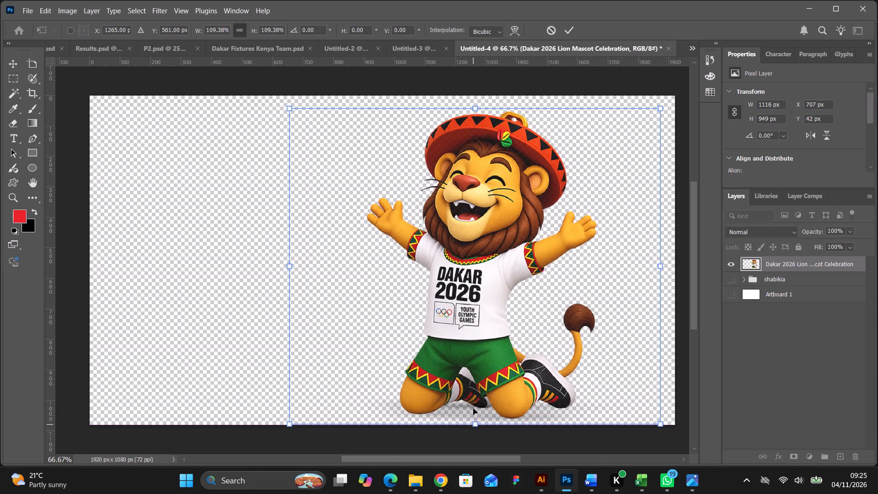
left_click_drag(471, 107, 469, 98)
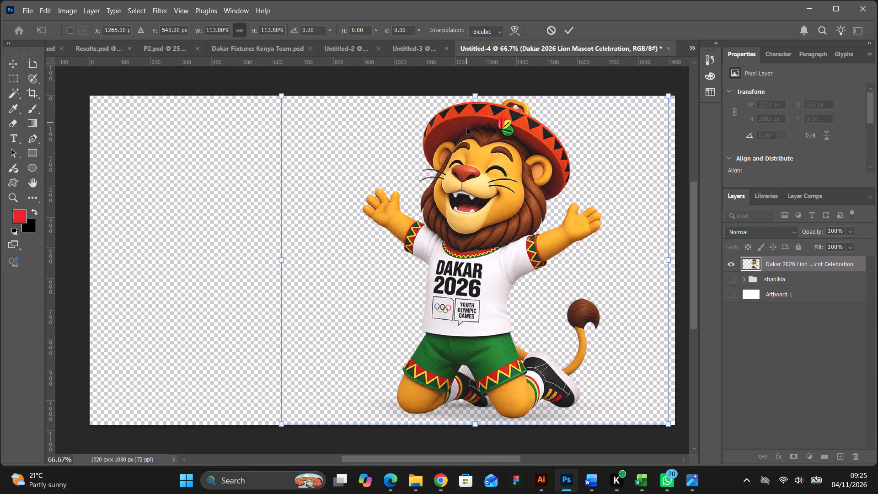
left_click(853, 375)
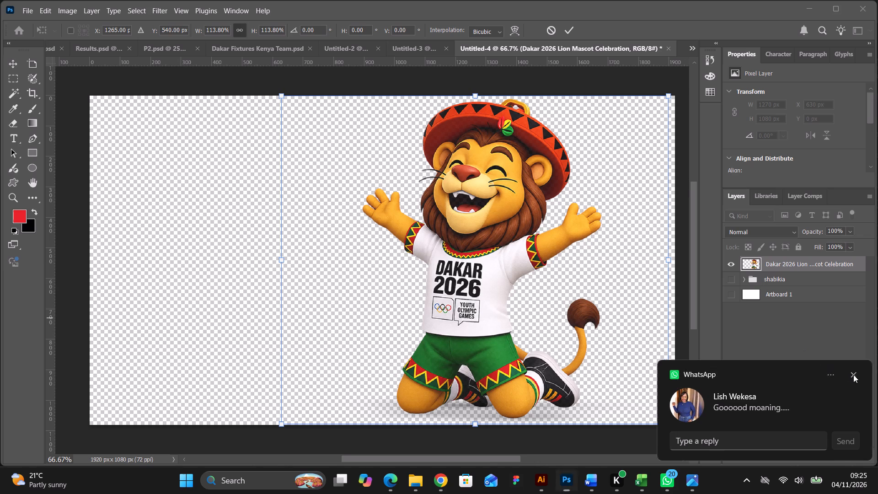
left_click(568, 29)
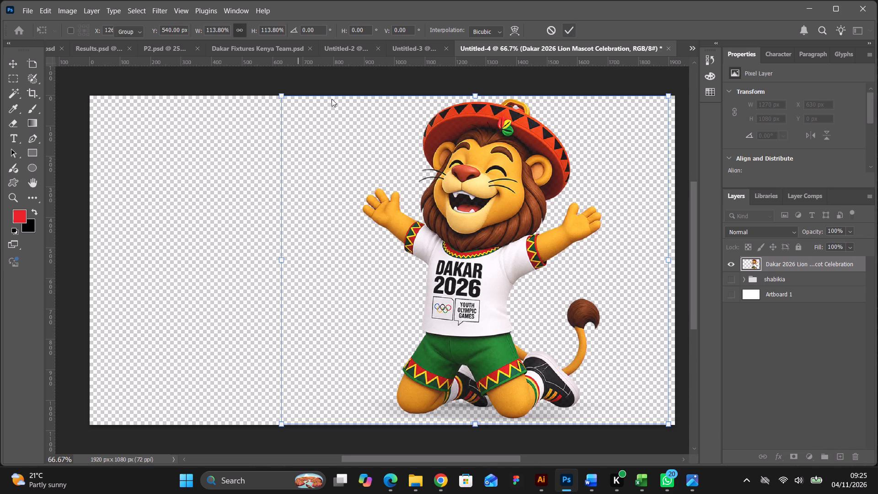
Crop the empty canvas area beside the lion's raised arm, reducing the canvas to about 1182 × 1080 px.
left_click(28, 94)
left_click_drag(89, 253, 92, 254)
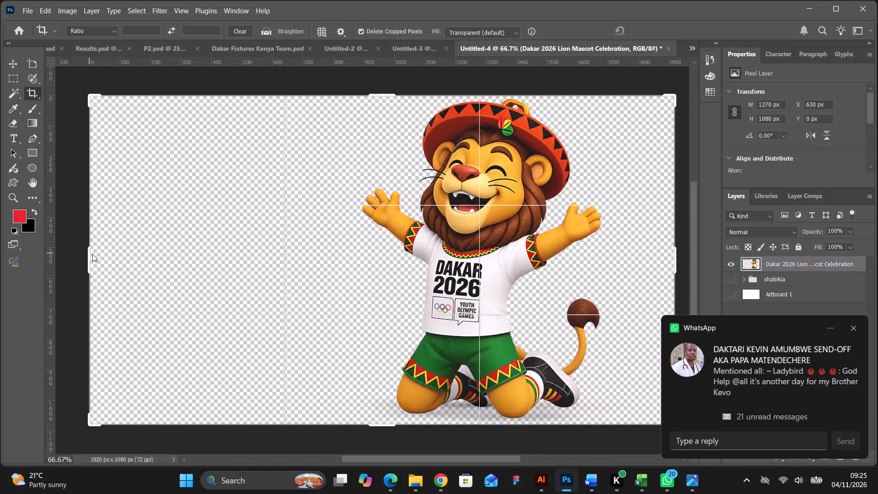
left_click_drag(92, 254, 182, 255)
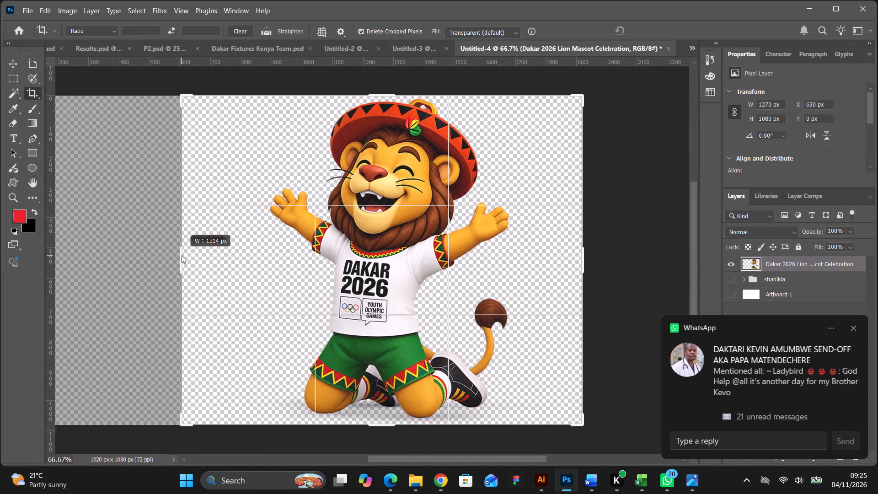
left_click_drag(182, 255, 189, 256)
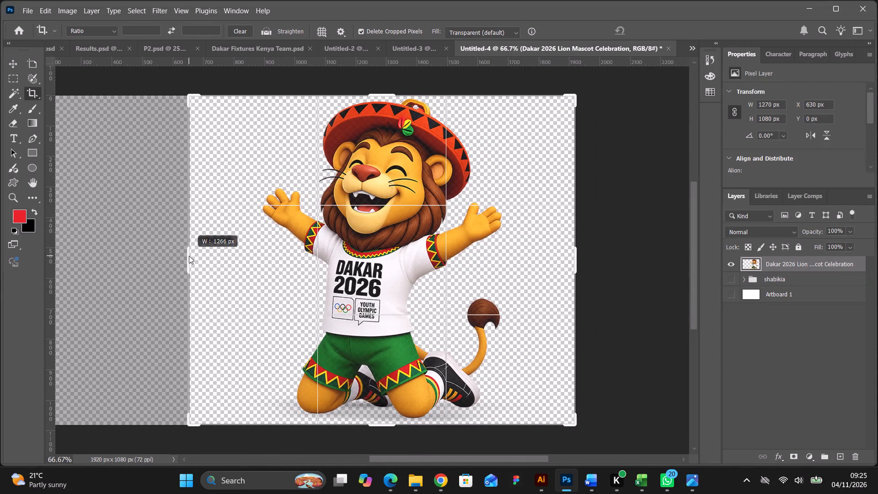
left_click_drag(189, 256, 202, 256)
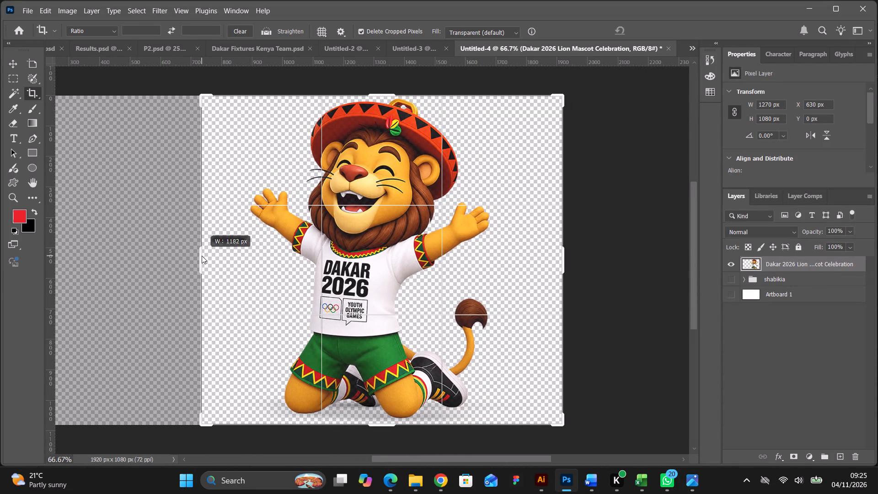
left_click_drag(202, 256, 202, 255)
left_click(658, 29)
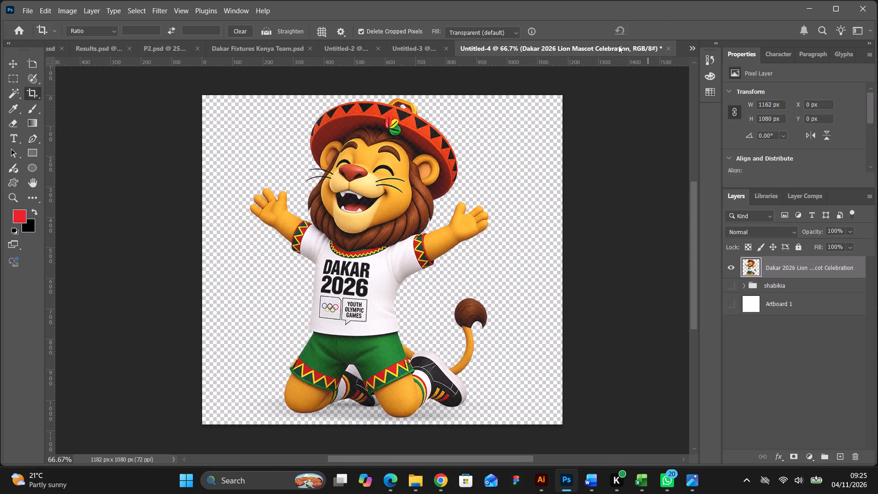
Start exporting the celebrating lion artwork from the cropped 1182 × 1080 px canvas.
left_click(25, 14)
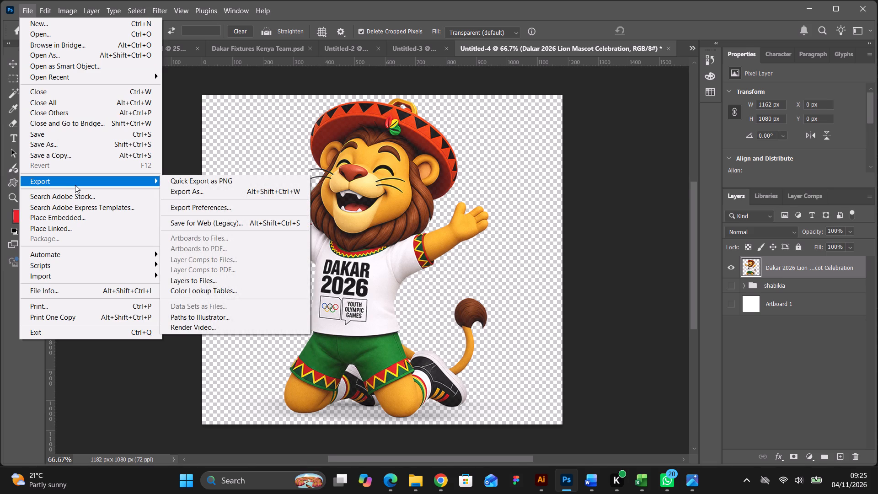
left_click(177, 193)
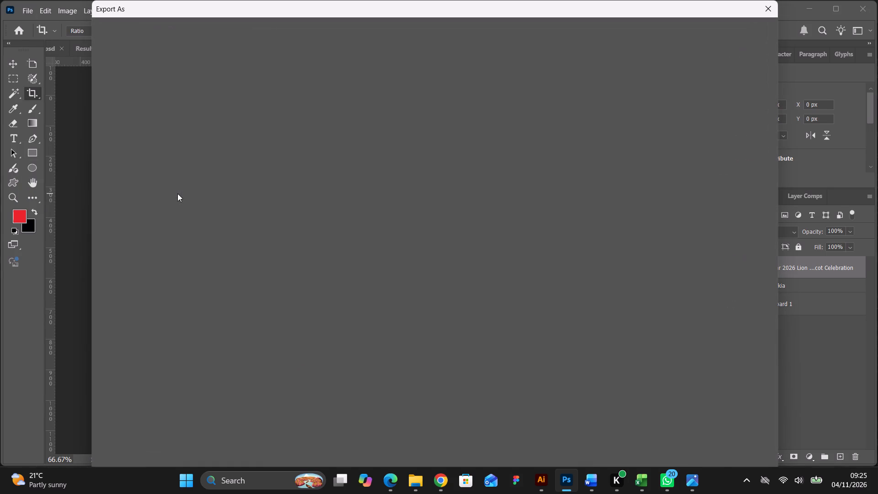
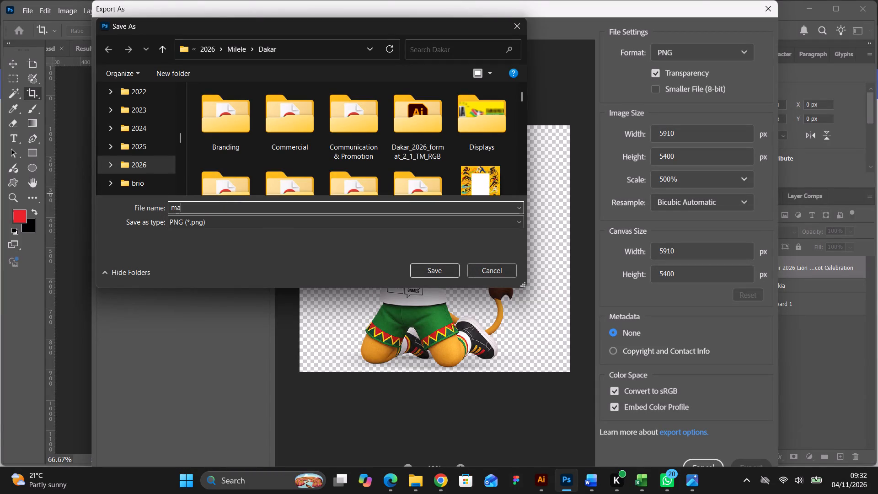
Name the lion export masscot and save it as a transparent PNG at 500% scale, 5910 × 5400 px, in the Dakar folder.
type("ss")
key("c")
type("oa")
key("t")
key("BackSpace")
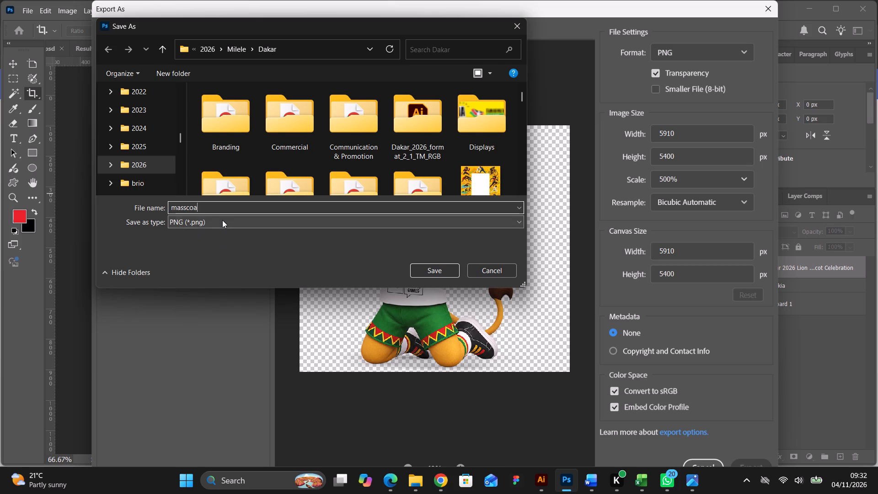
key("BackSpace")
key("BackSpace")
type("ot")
left_click(438, 267)
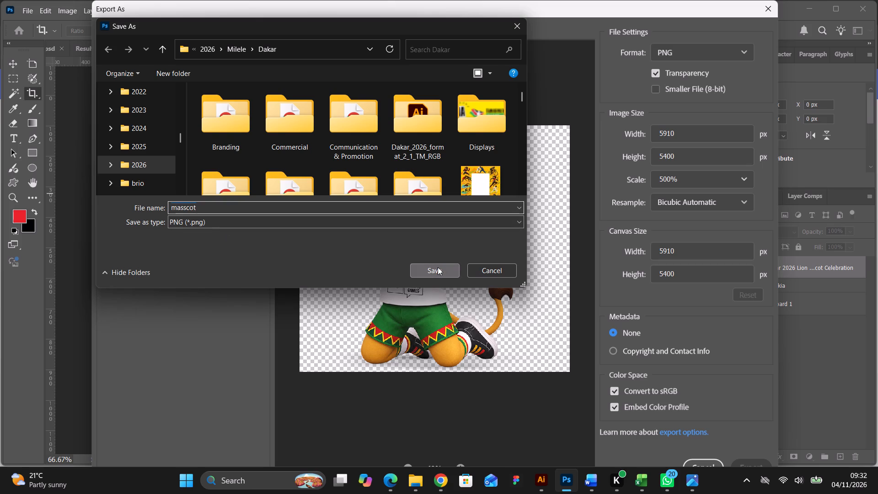